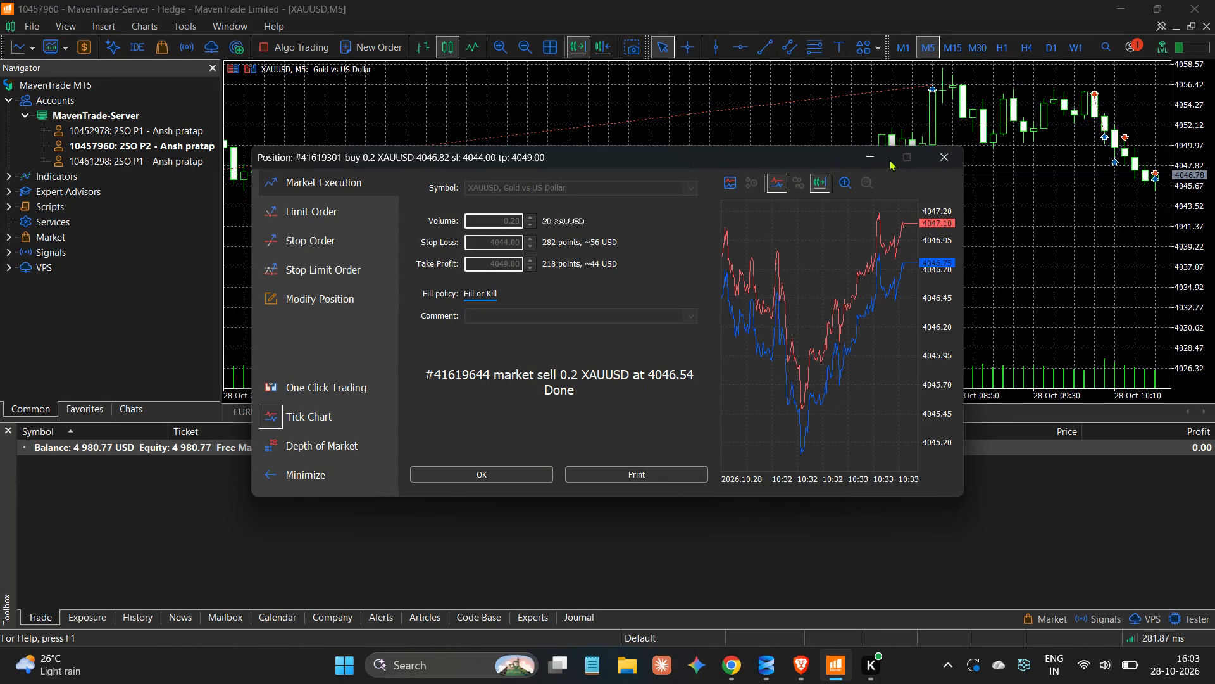
Dismiss the execution confirmation of the finished XAUUSD buy position.
left_click(857, 158)
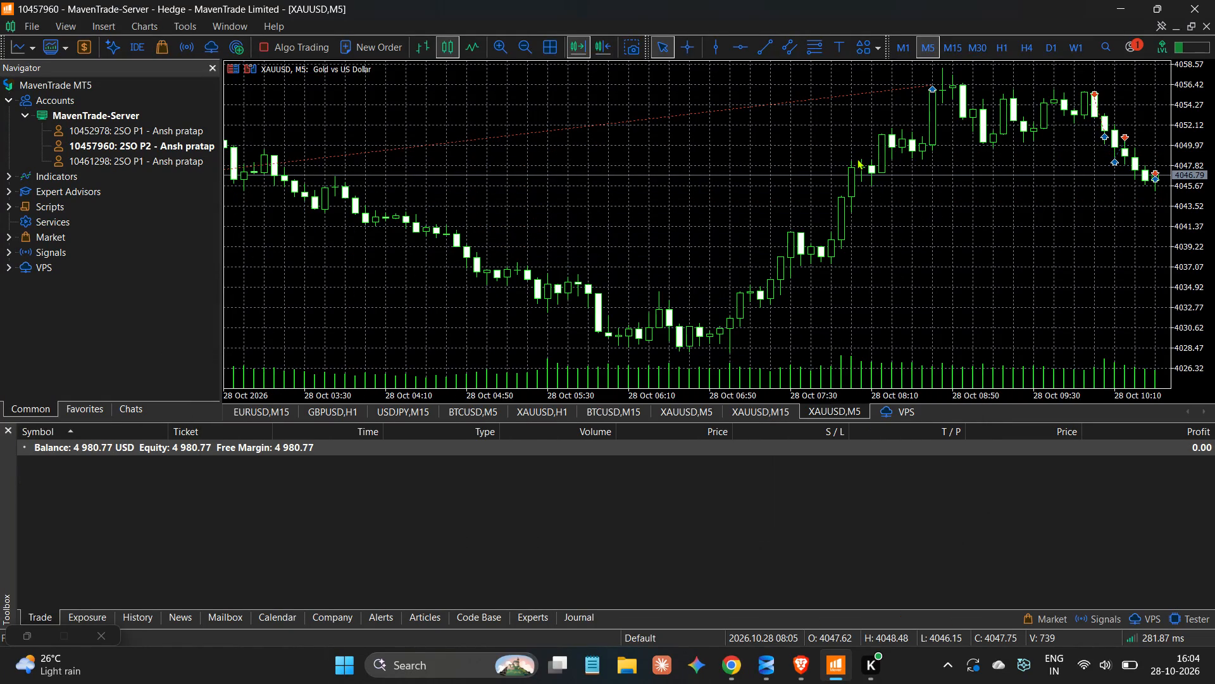
key("F9")
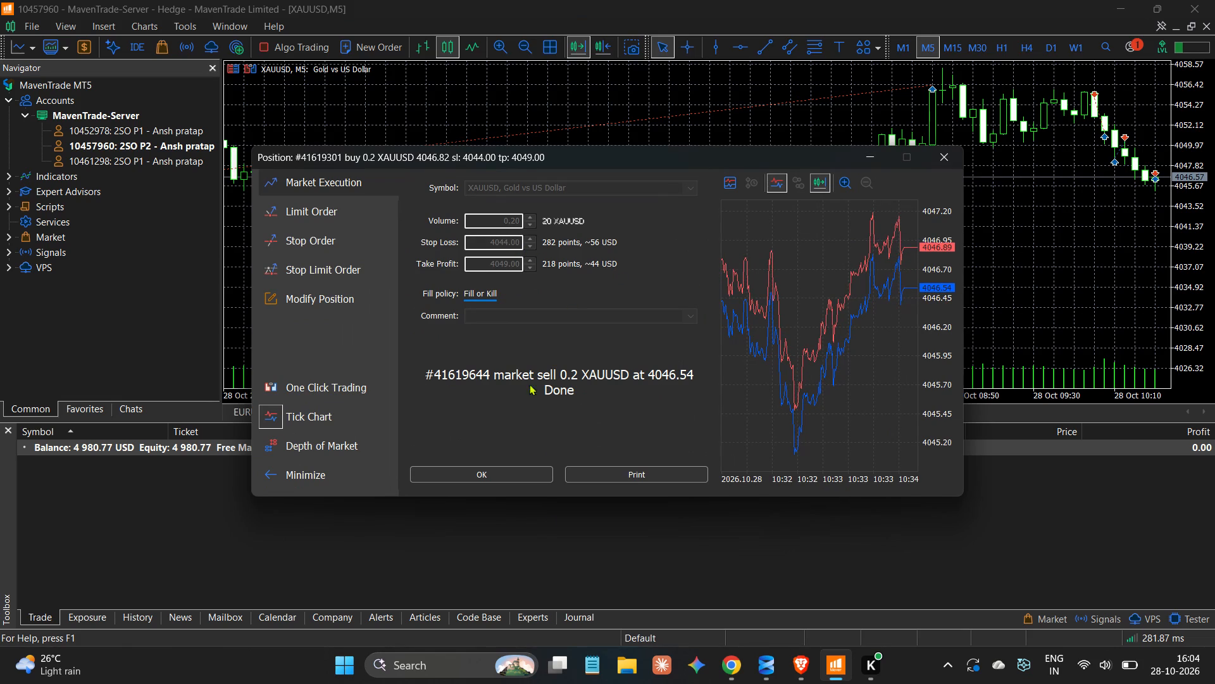
left_click(511, 473)
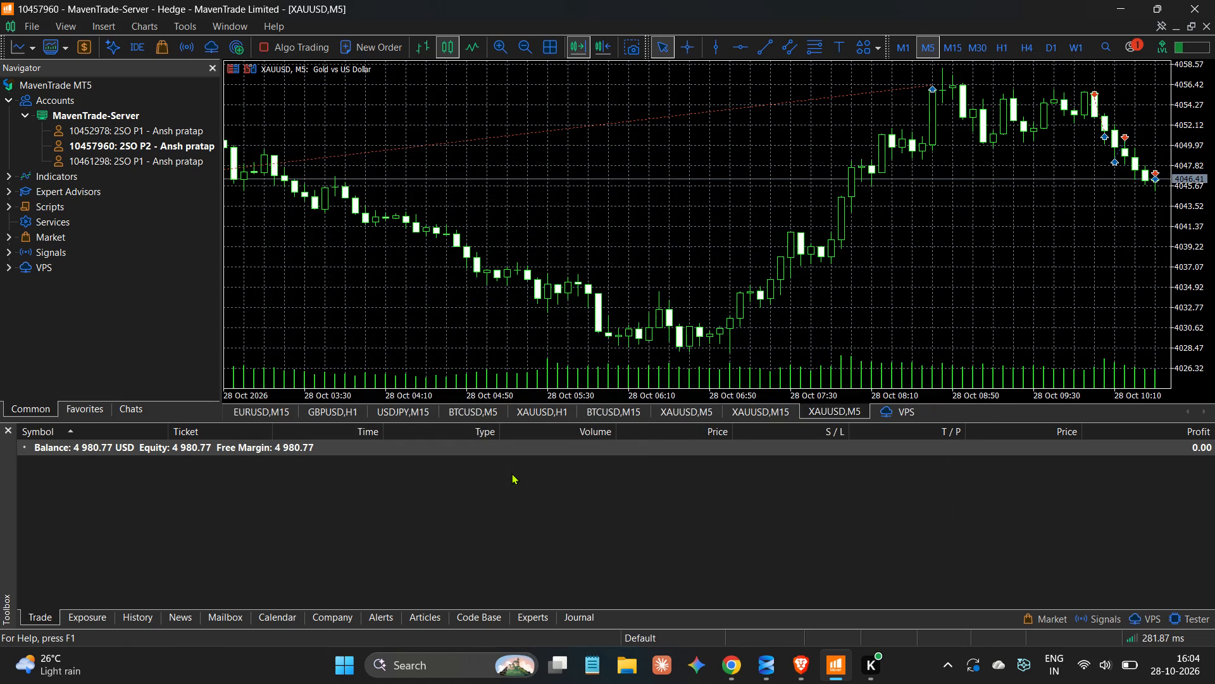
Sell 0.20 lots of XAUUSD at market with the stop loss at 4047 and the take profit at 4043.
key("F9")
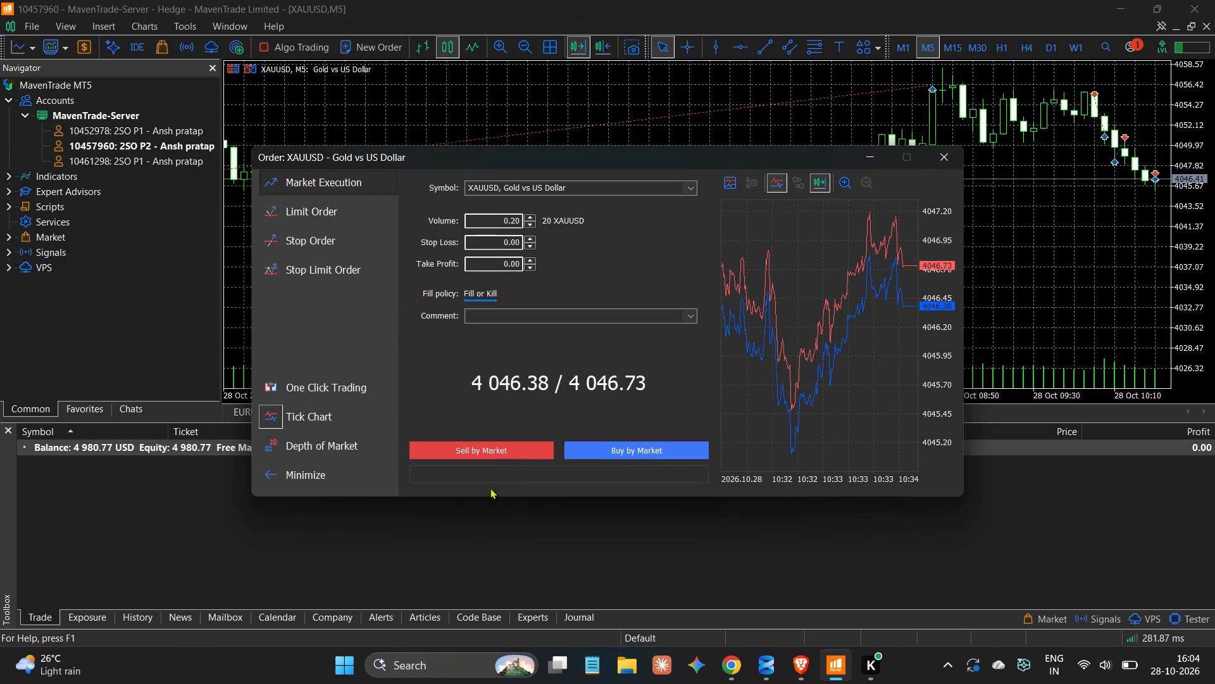
left_click(495, 242)
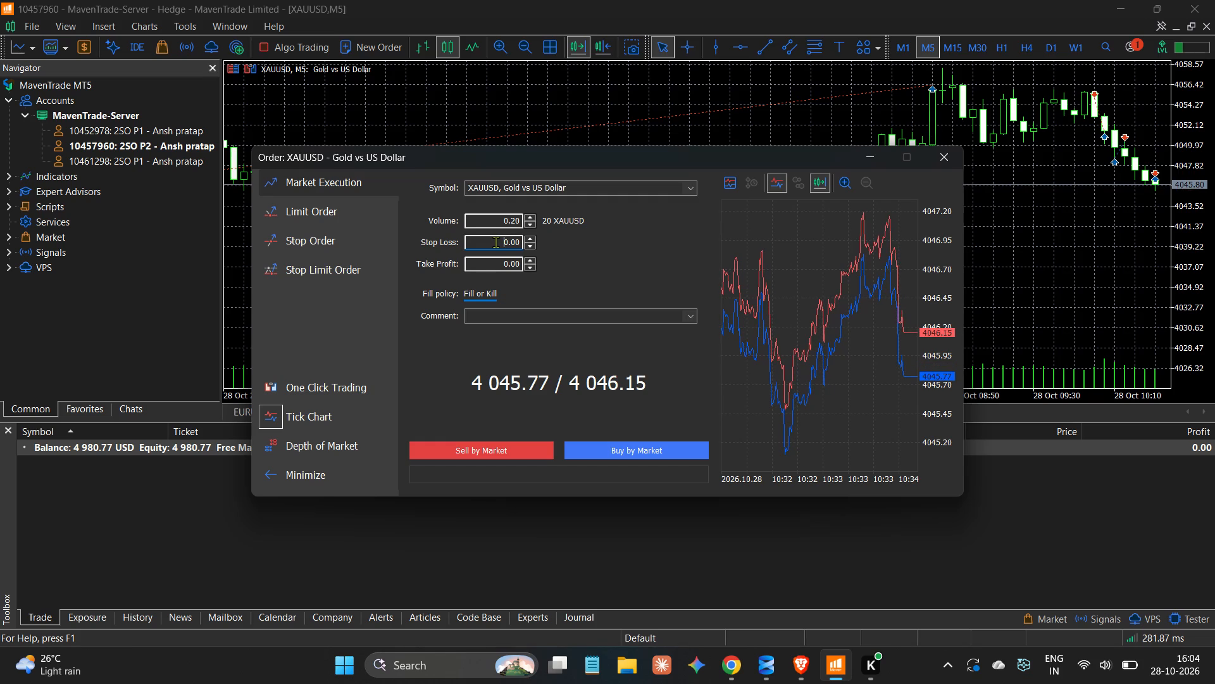
type("40")
type("47")
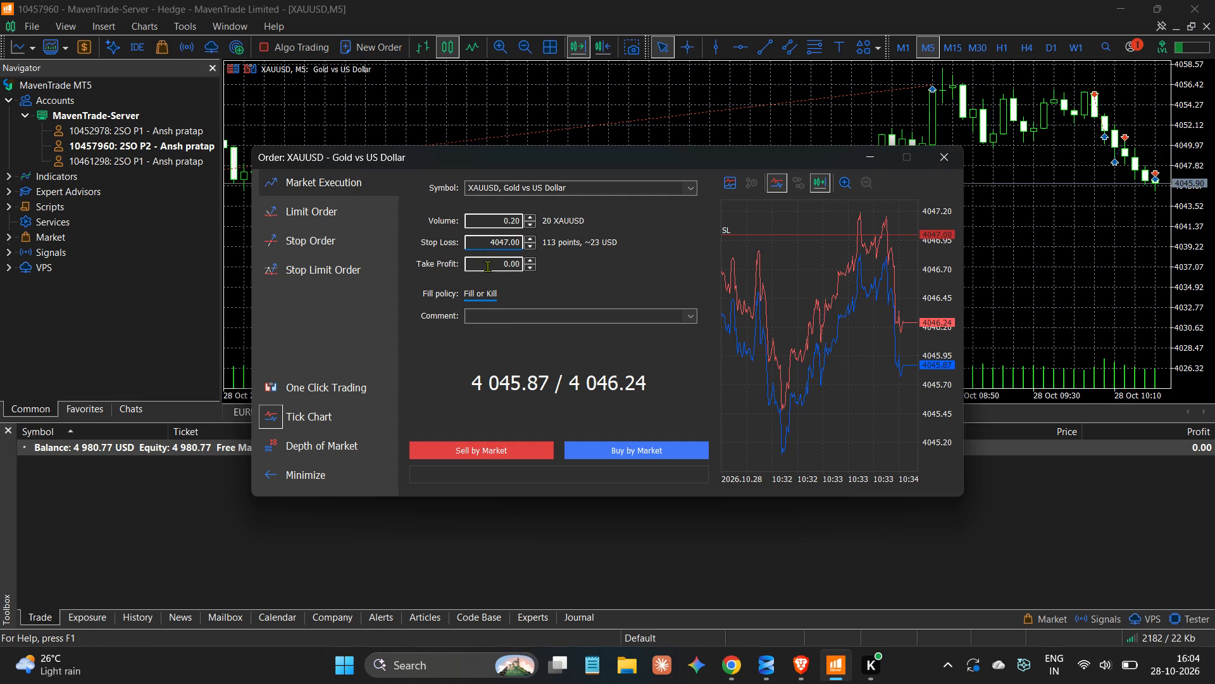
left_click(487, 266)
type("40")
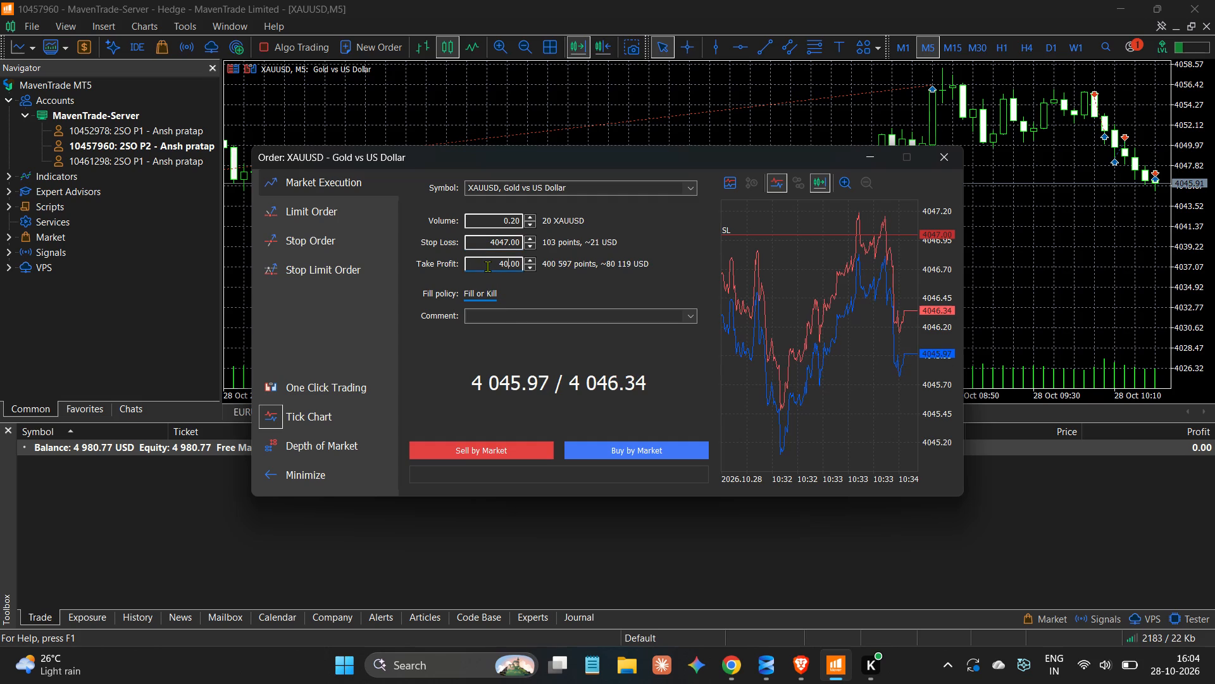
type("43")
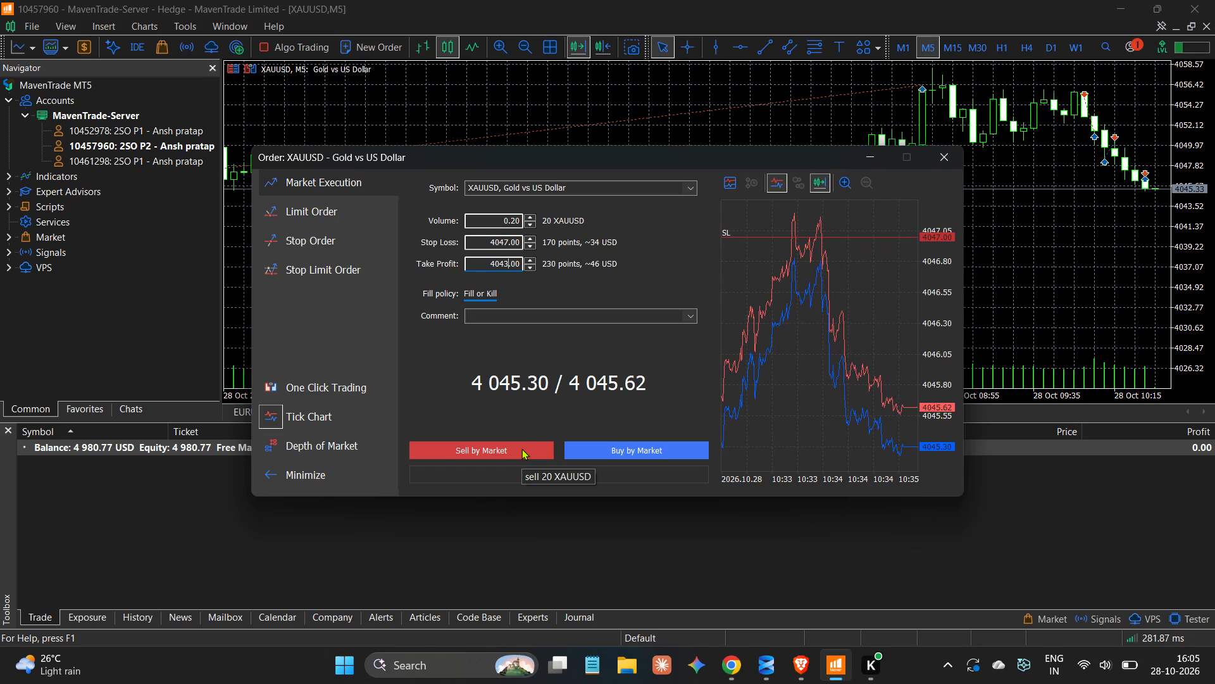
left_click(471, 450)
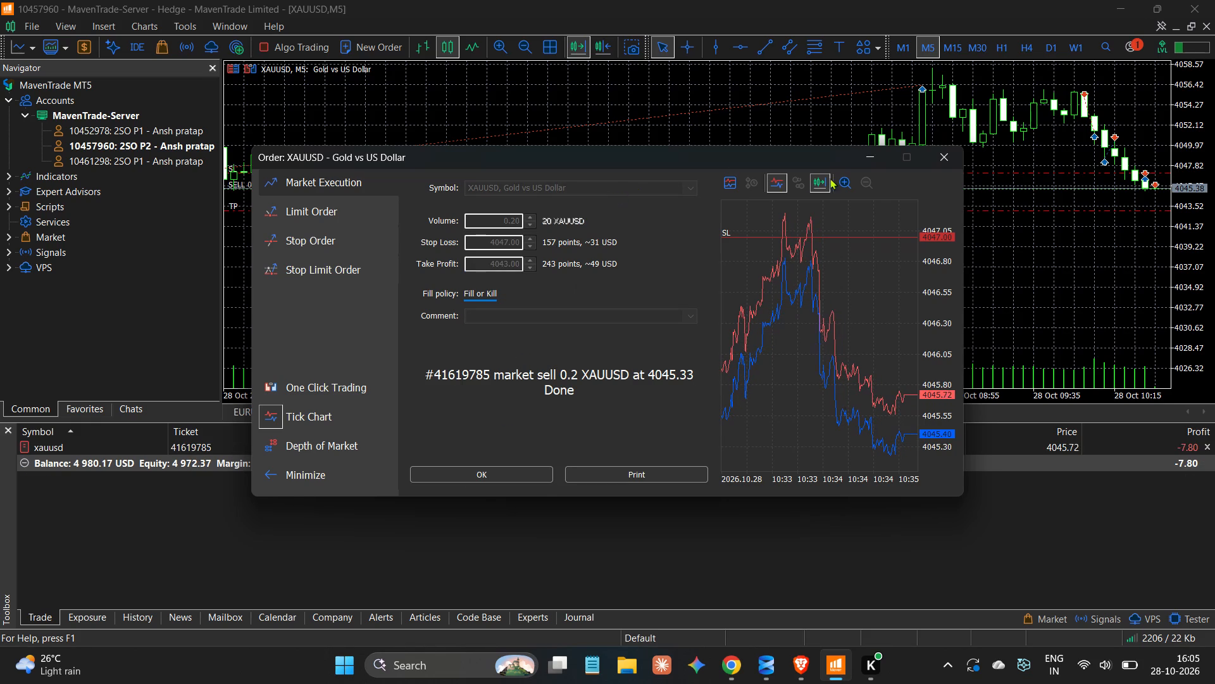
left_click(852, 165)
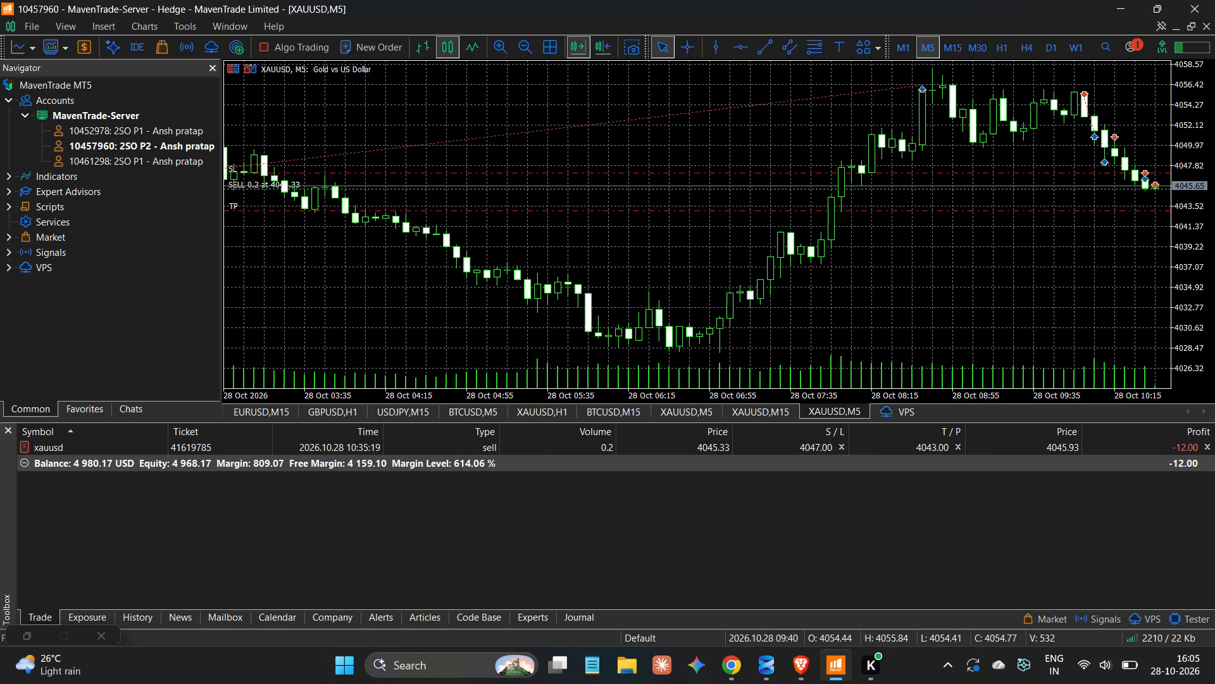
Switch to Brave, reload the TradingView page and bring up the XAUUSD chart to examine gold's price action.
left_click(1040, 212)
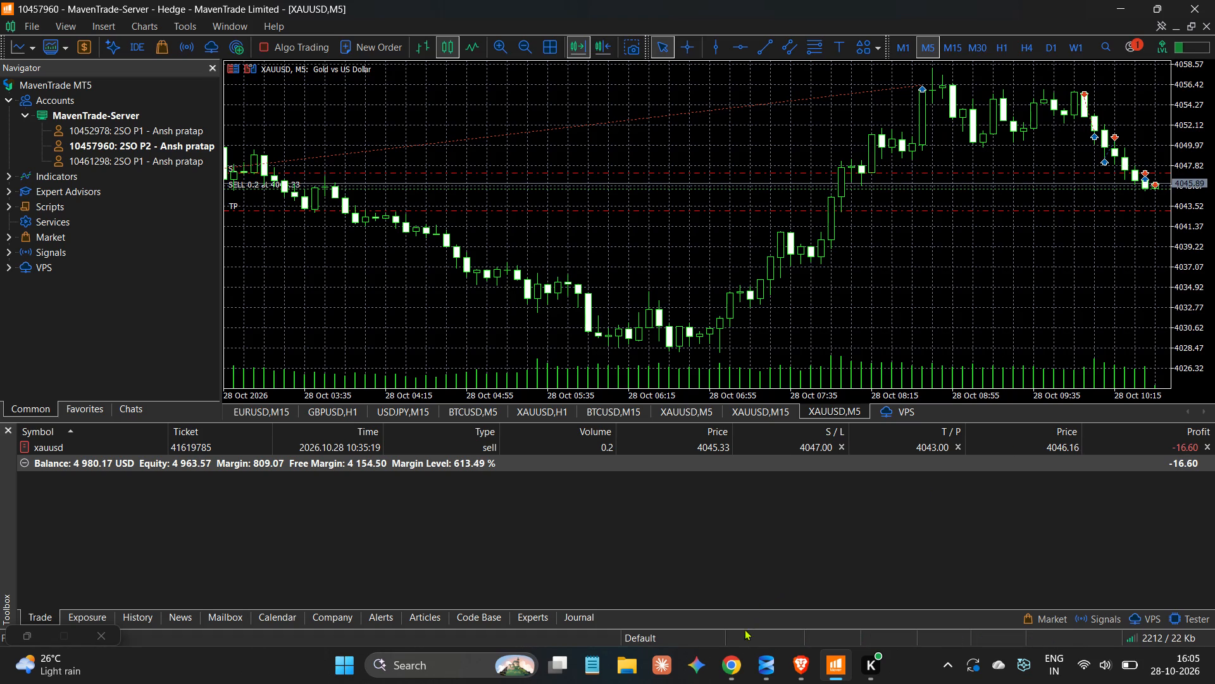
left_click(798, 666)
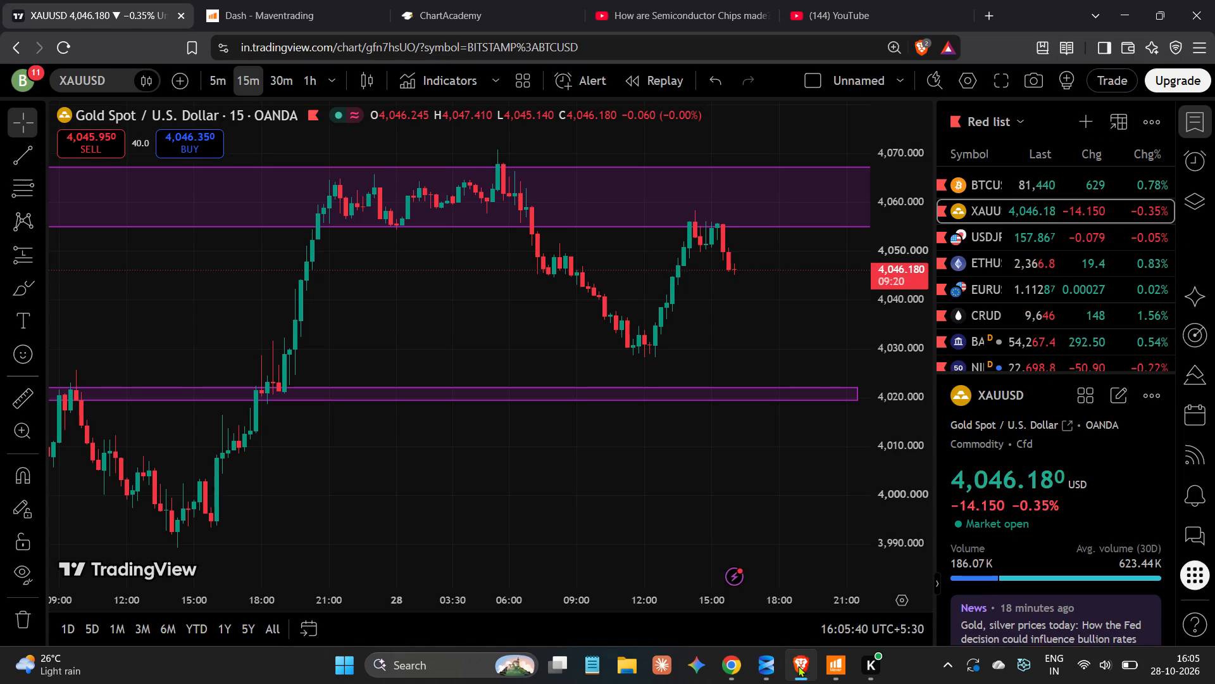
left_click(70, 41)
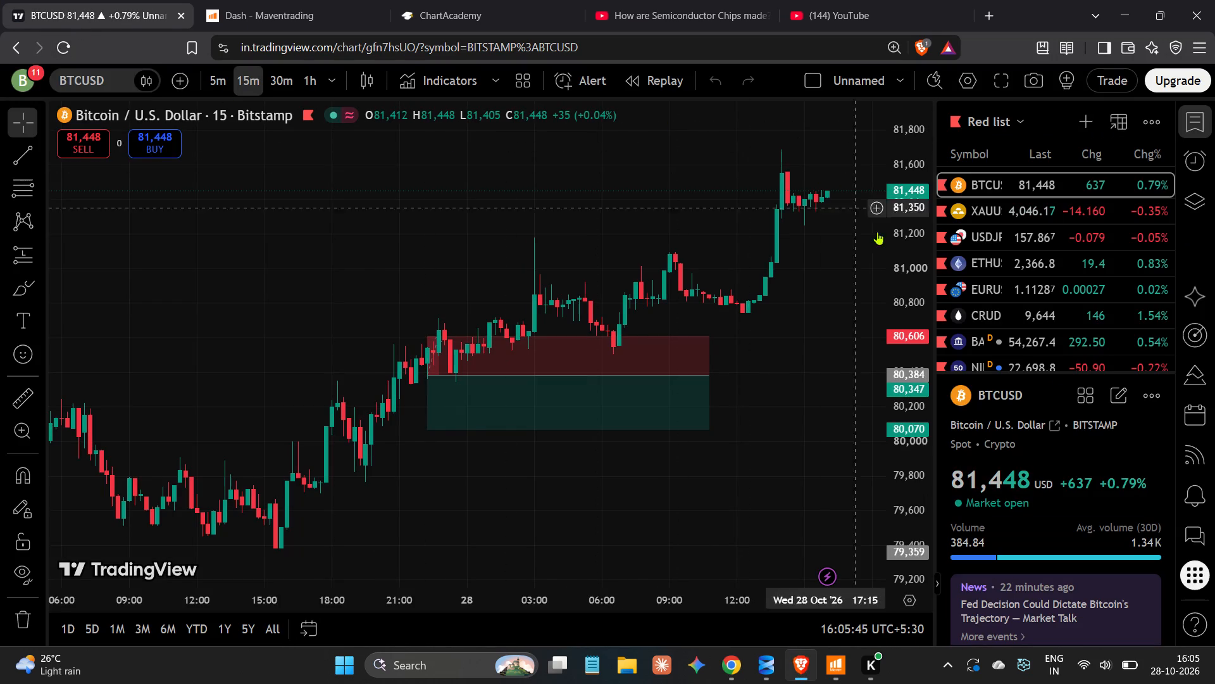
left_click(1069, 212)
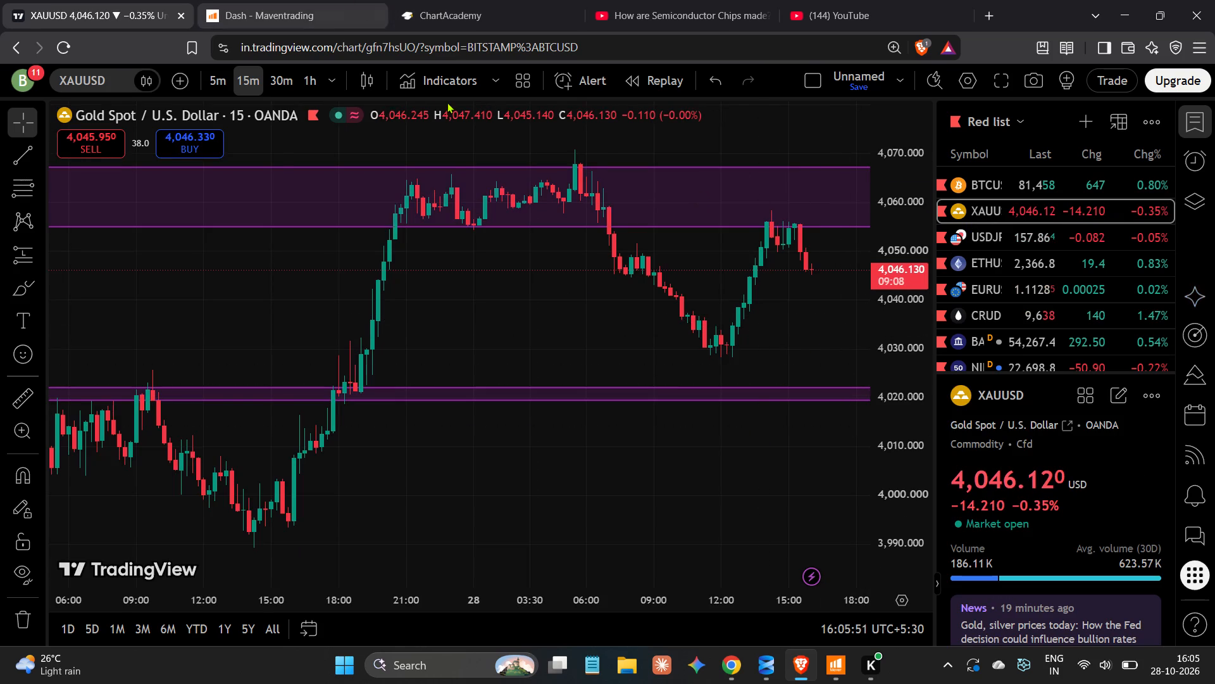
Switch back to MetaTrader 5 and move the open XAUUSD sell position's stop loss to 4047.80 from its chart line.
left_click(842, 677)
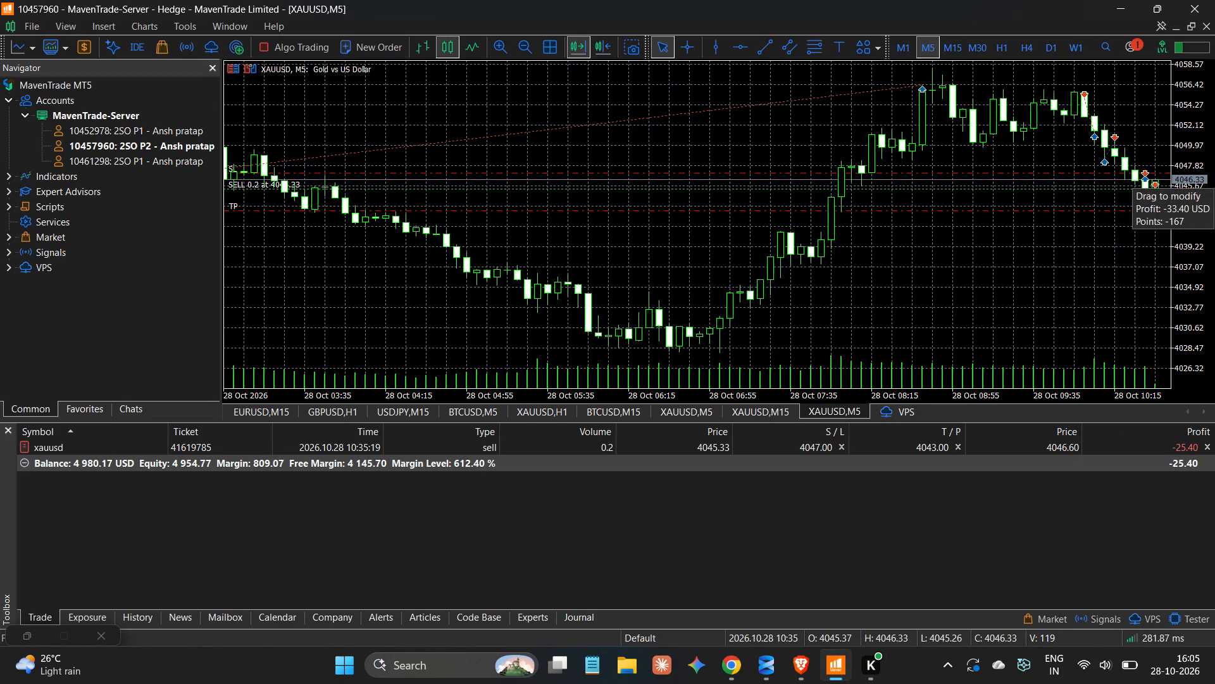
left_click_drag(1151, 173, 1151, 161)
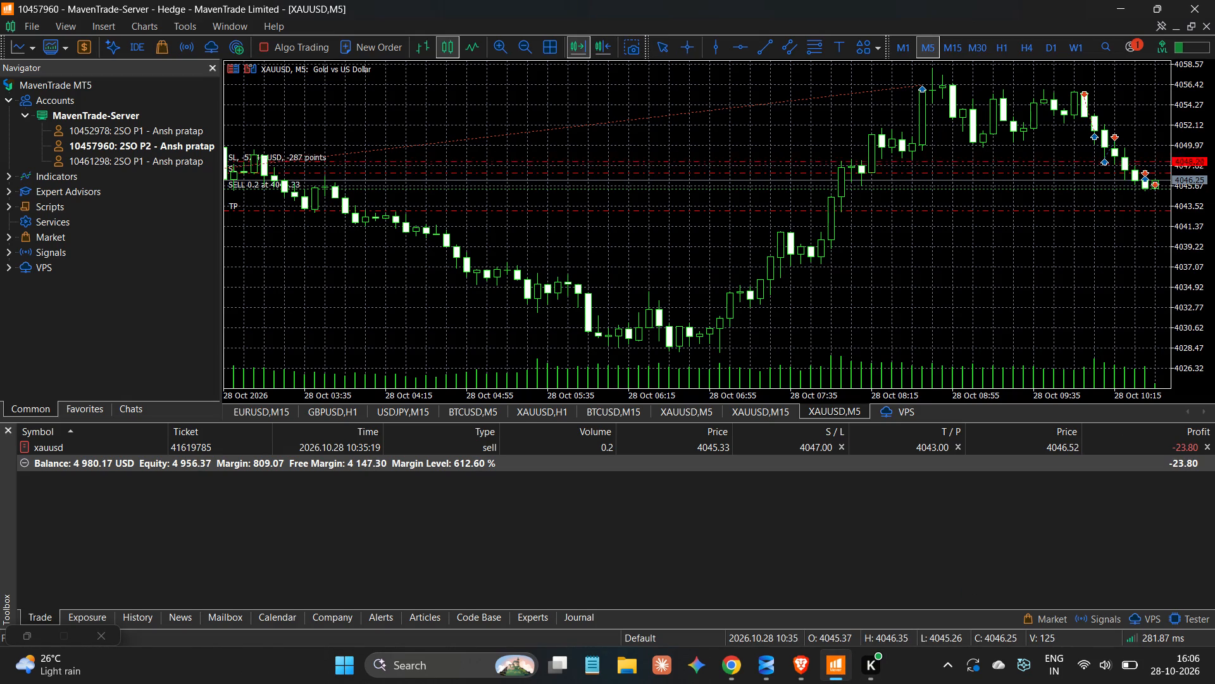
left_click_drag(1151, 161, 1150, 164)
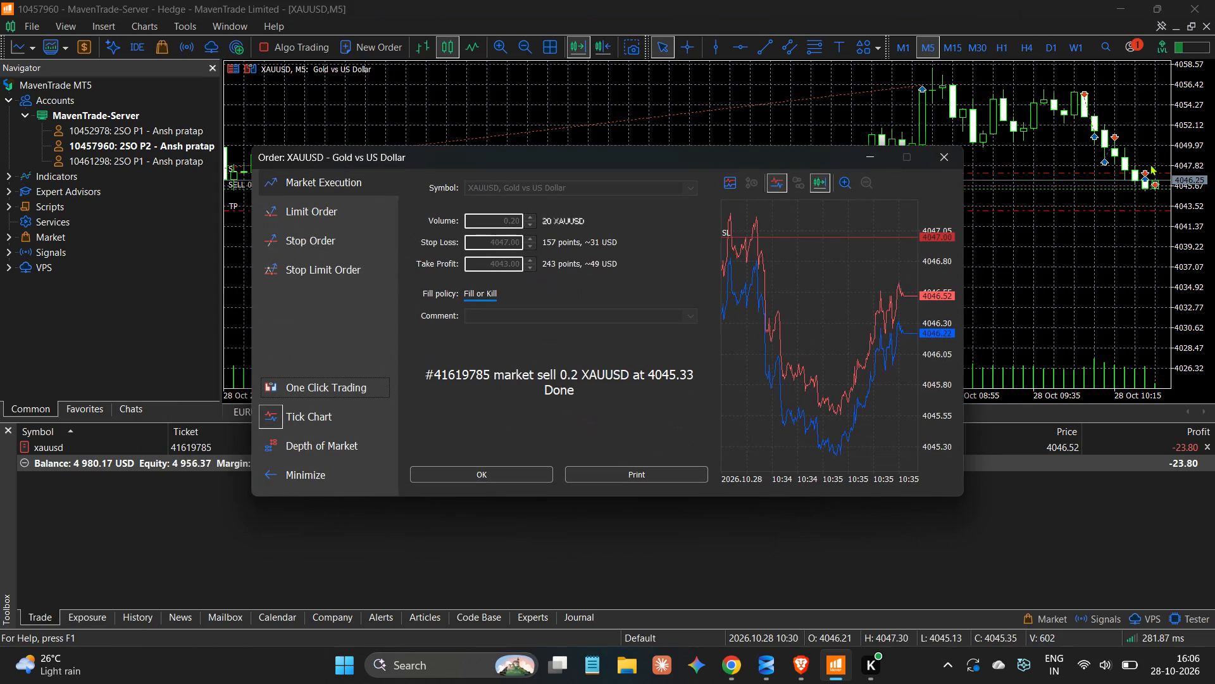
left_click(545, 465)
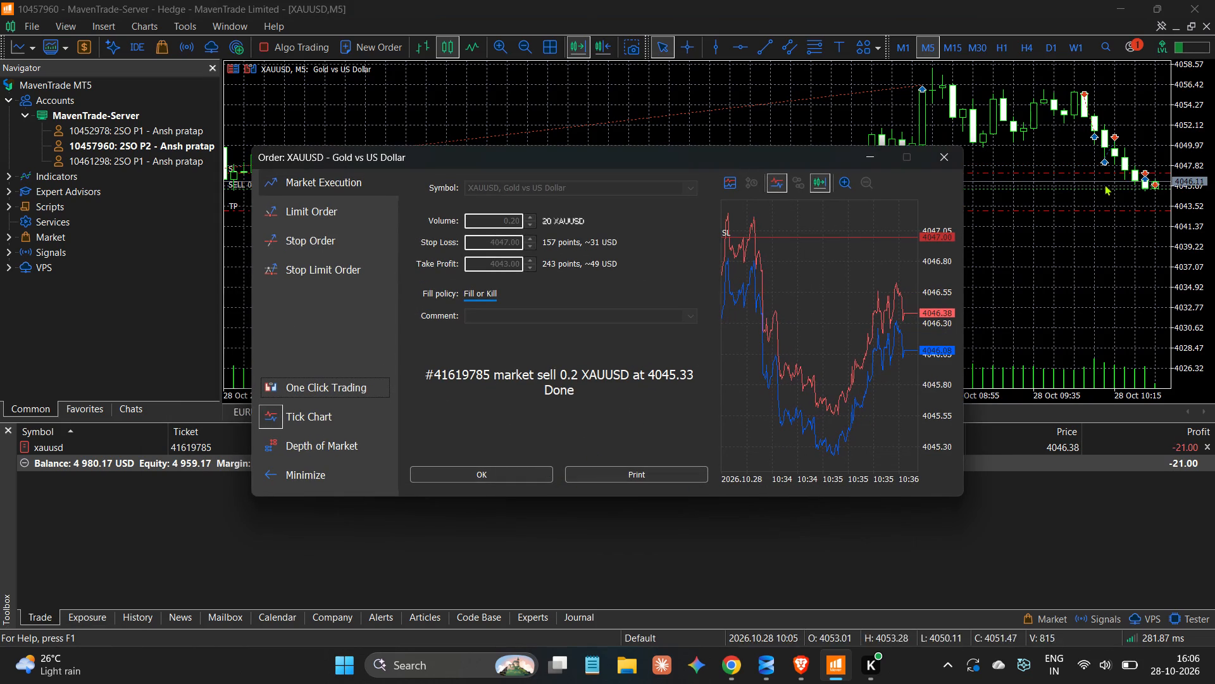
left_click(540, 466)
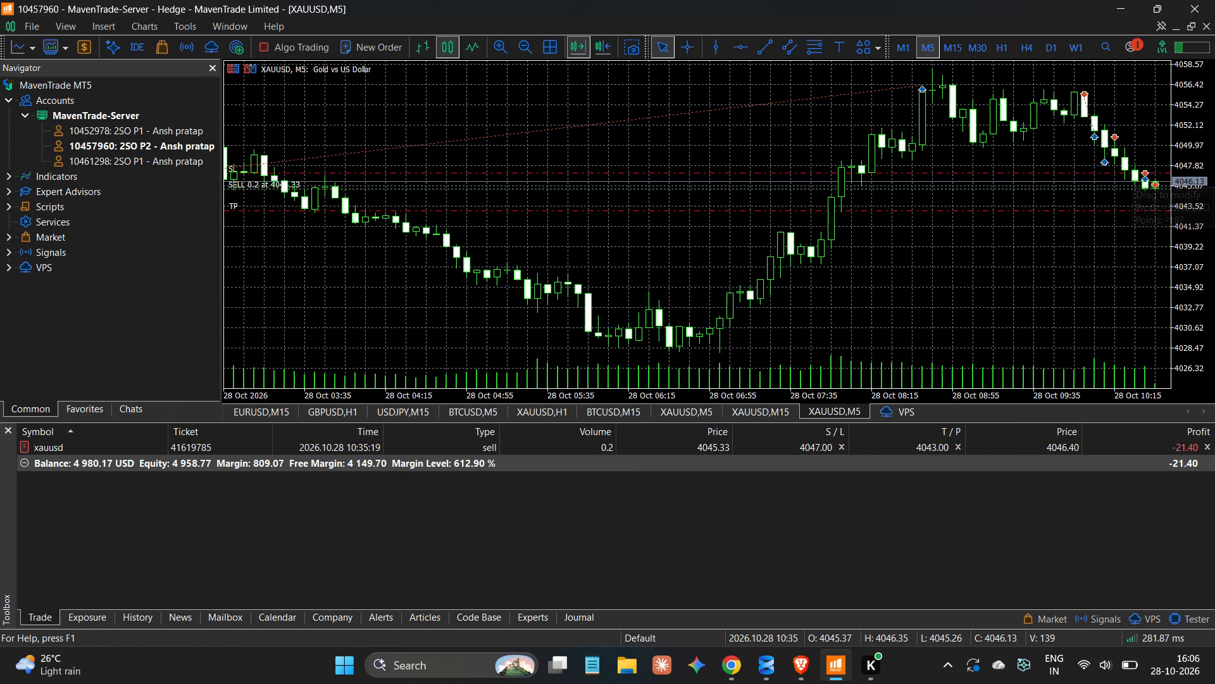
left_click_drag(1152, 172, 1152, 163)
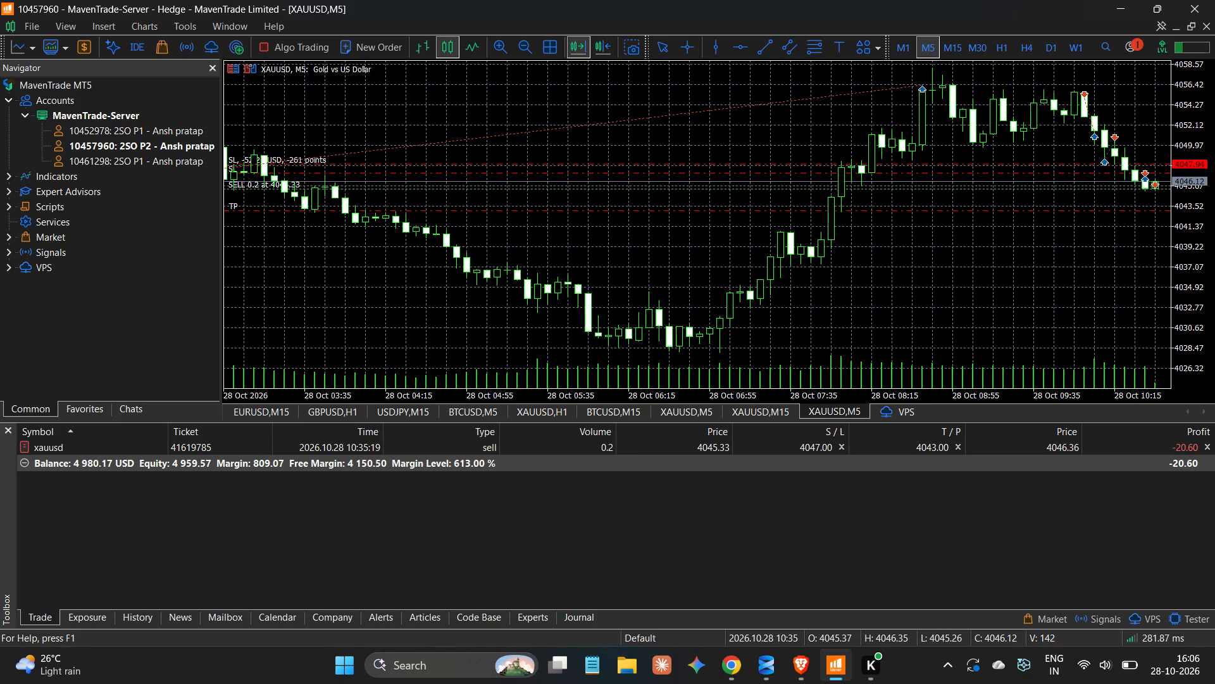
left_click_drag(1152, 163, 1152, 165)
left_click(528, 431)
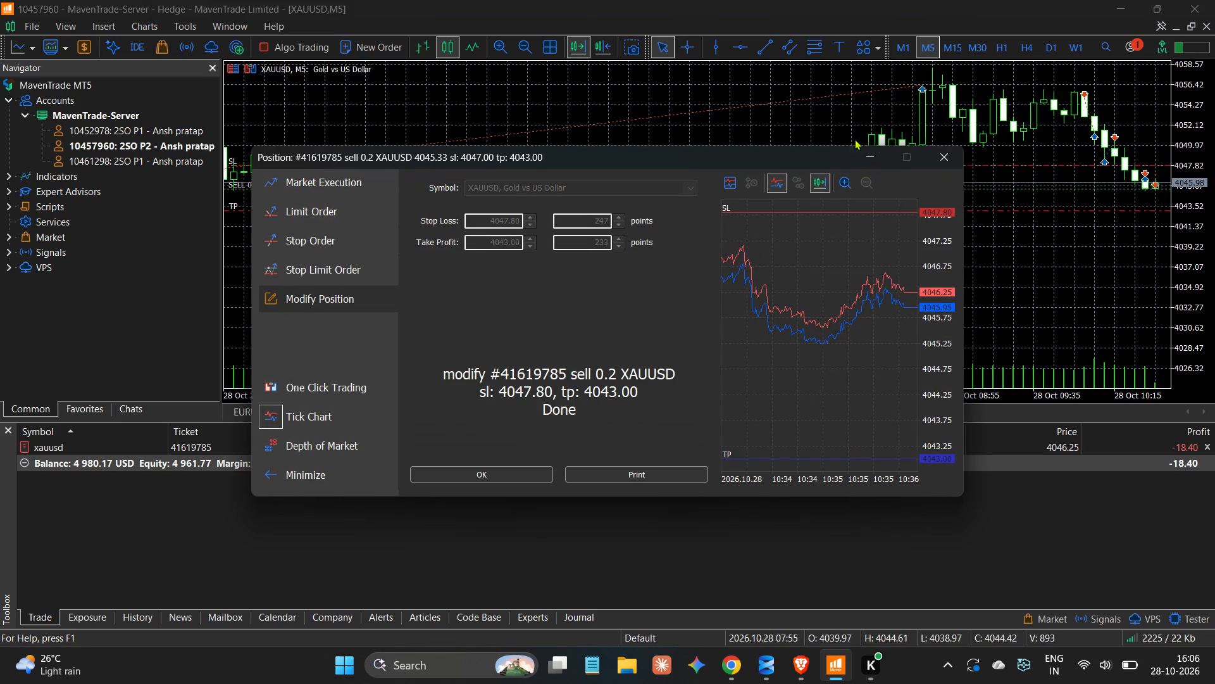
left_click(875, 157)
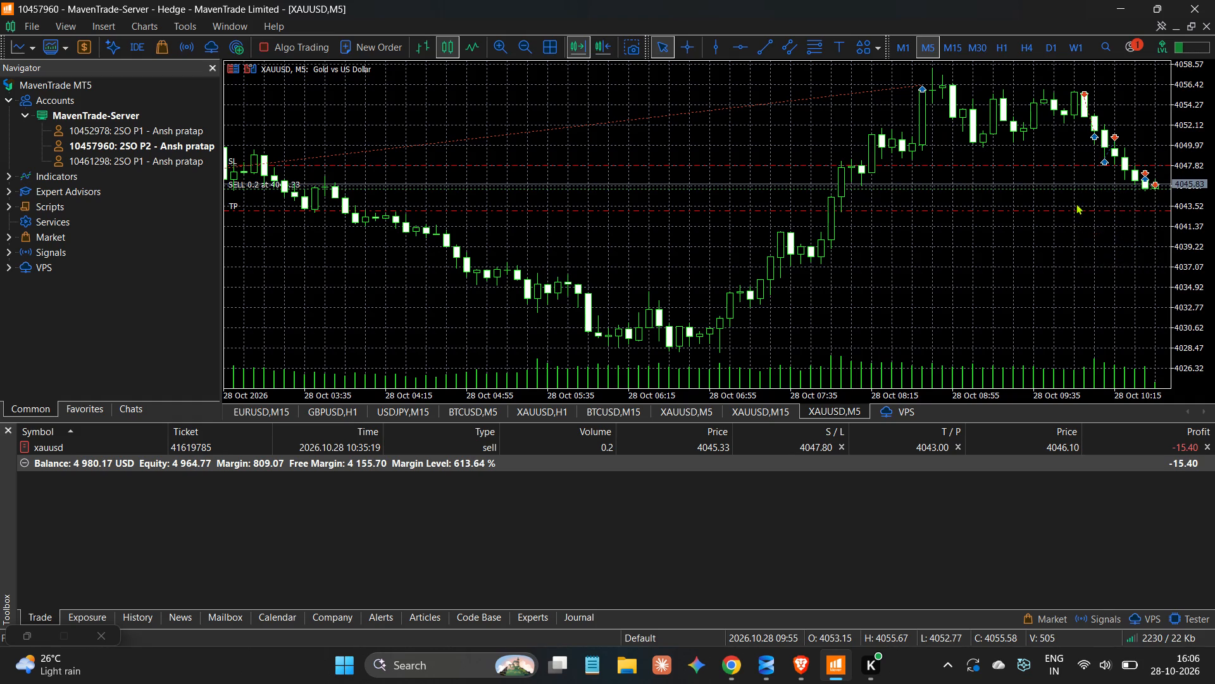
Move the open XAUUSD sell position's take profit to 4039.54 from its chart line.
left_click_drag(1076, 212, 1071, 233)
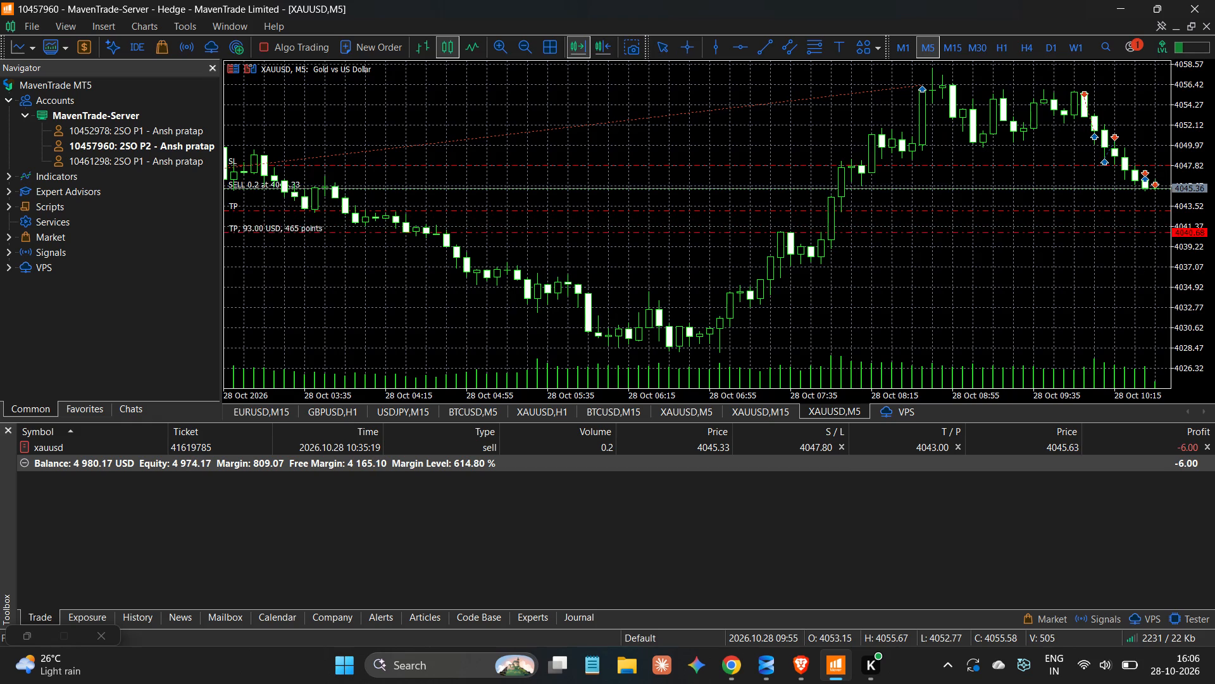
left_click_drag(1071, 233, 1066, 239)
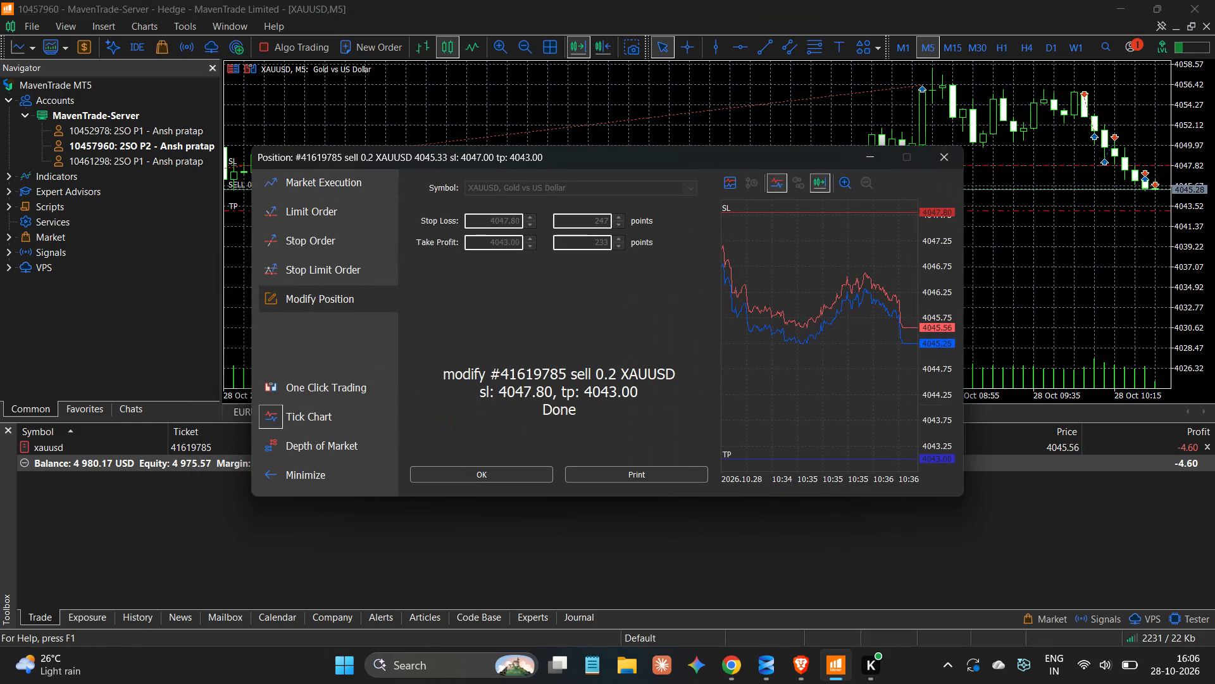
left_click(520, 472)
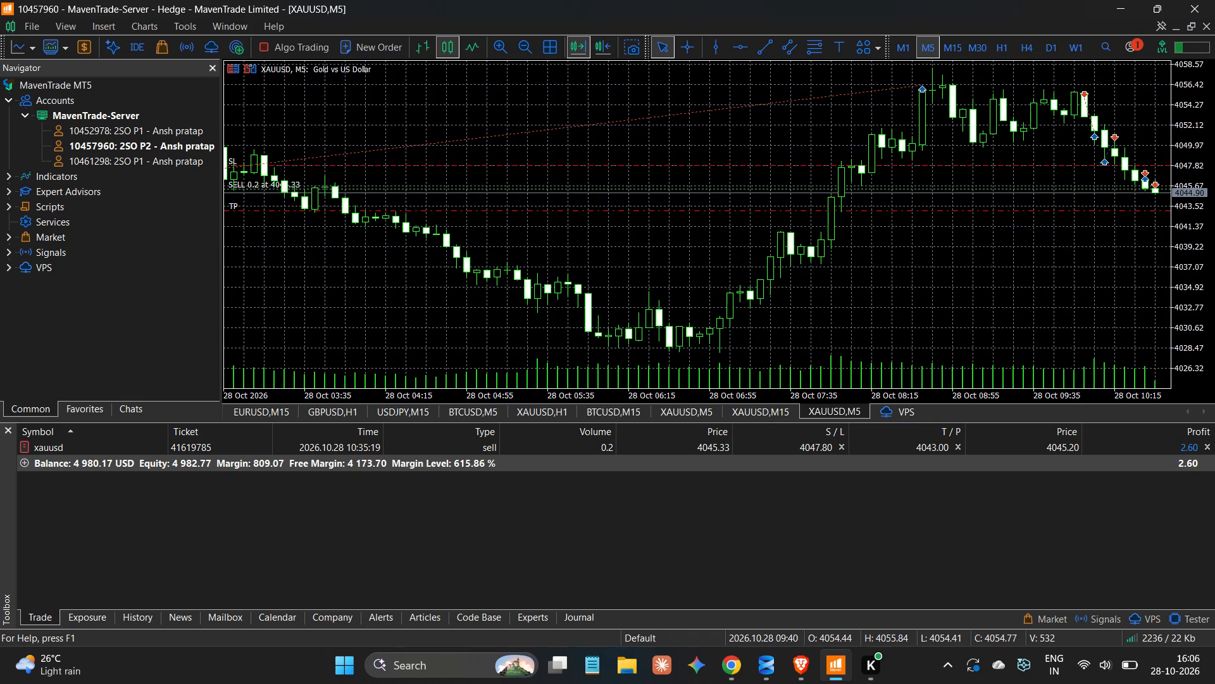
left_click_drag(1040, 212, 1041, 227)
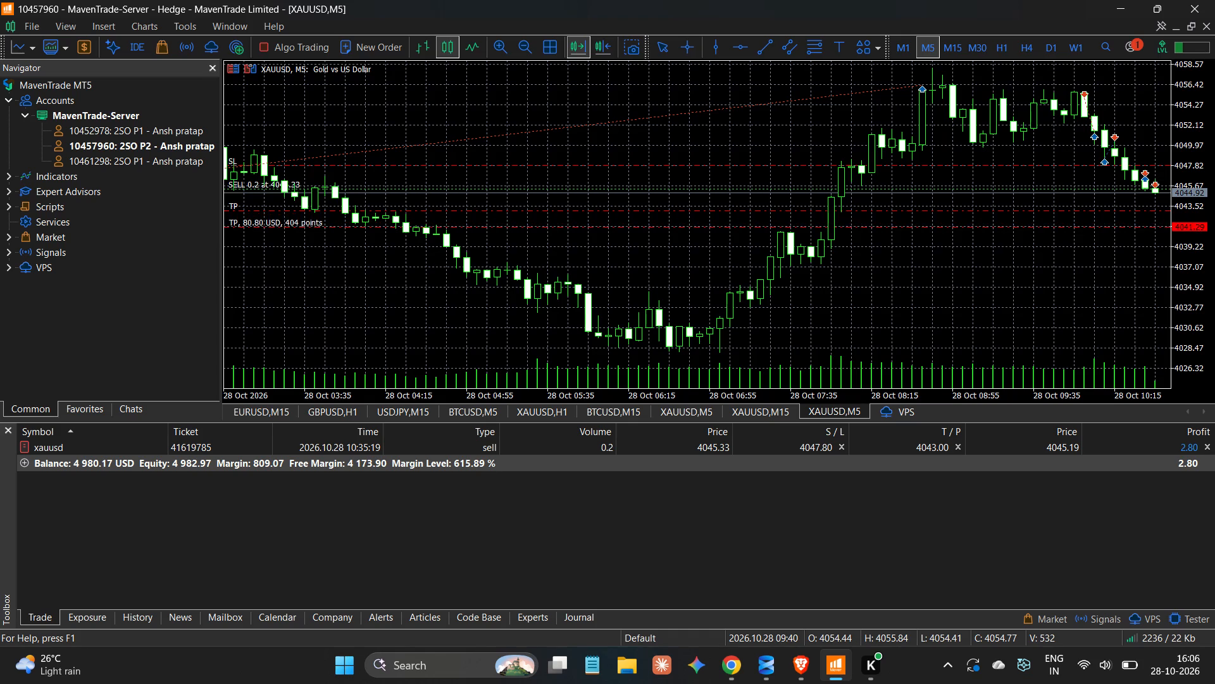
left_click_drag(1041, 227, 1029, 243)
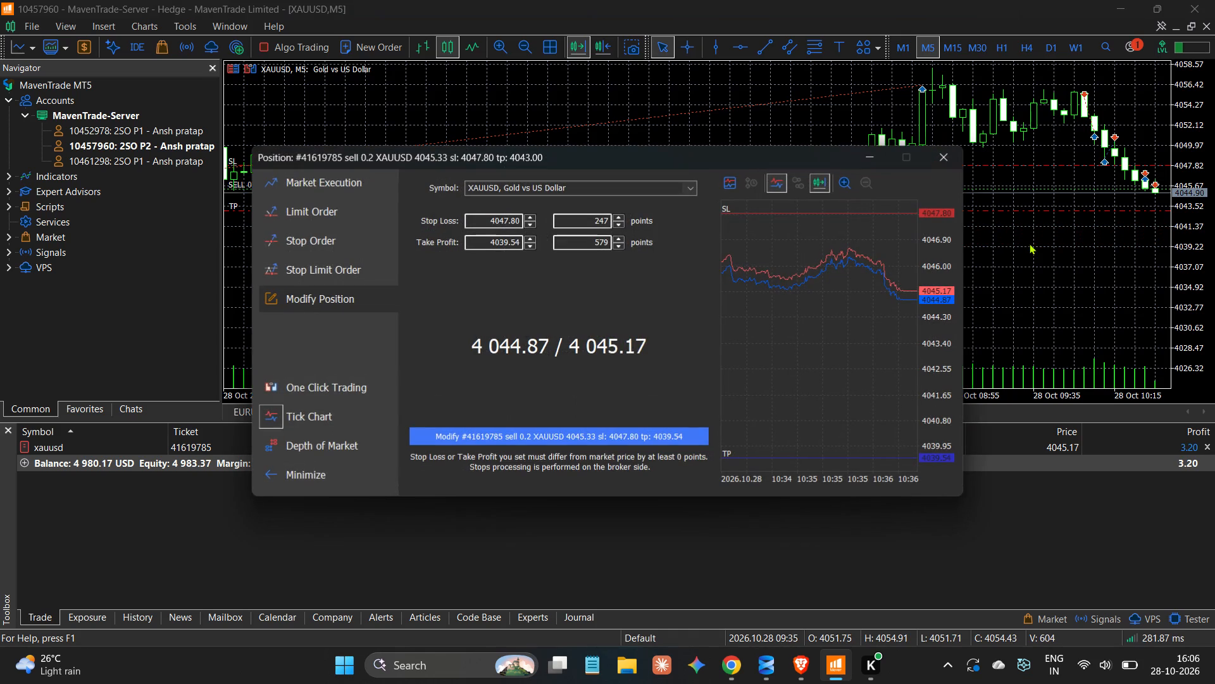
left_click(502, 433)
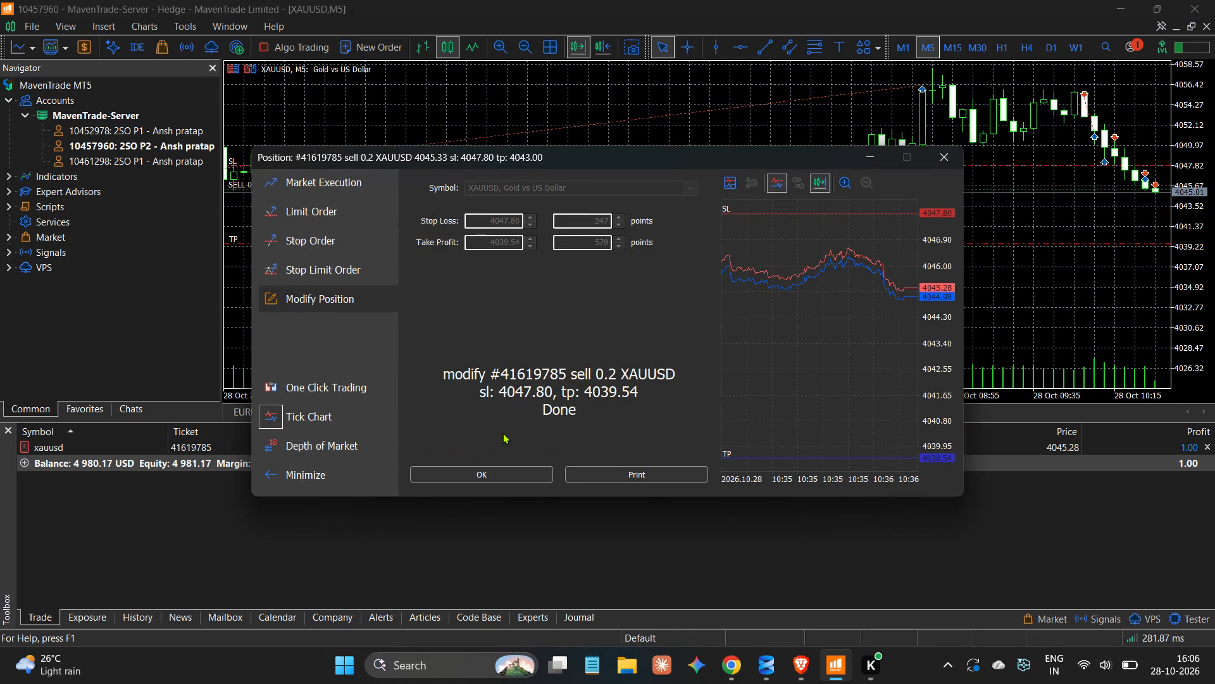
left_click(864, 153)
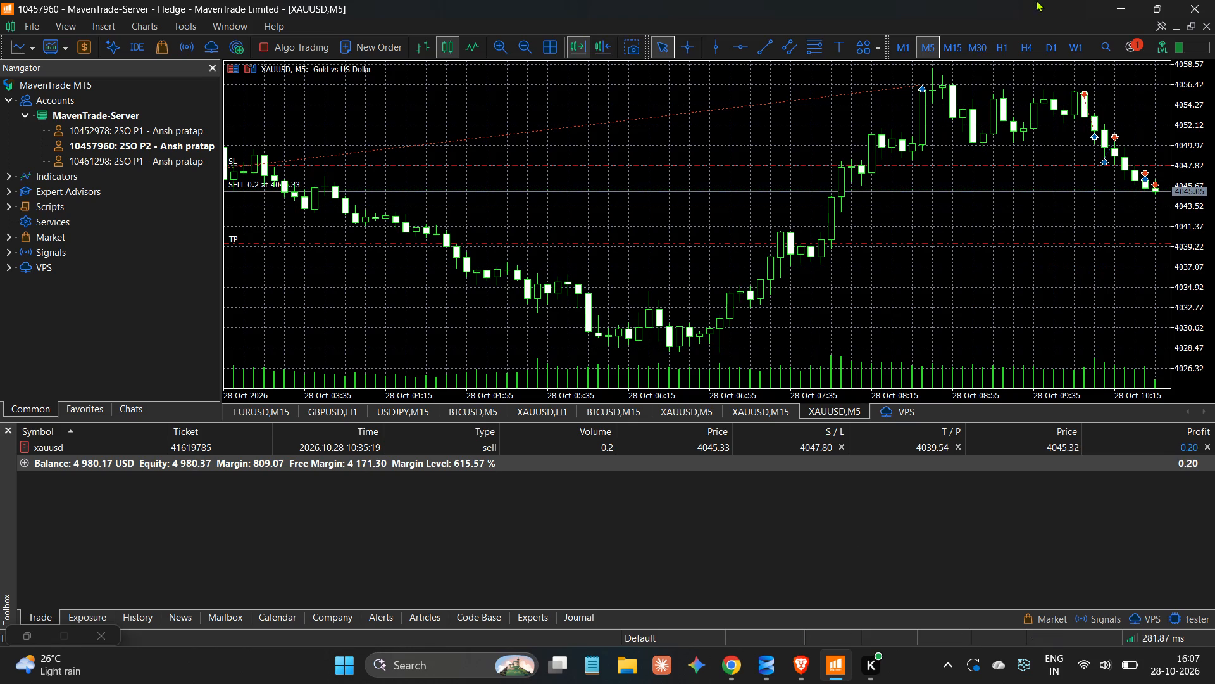
Switch to Brave, reload the Maven dashboard and examine the account statistics, growth curve, trading objectives and trade history.
left_click(1118, 0)
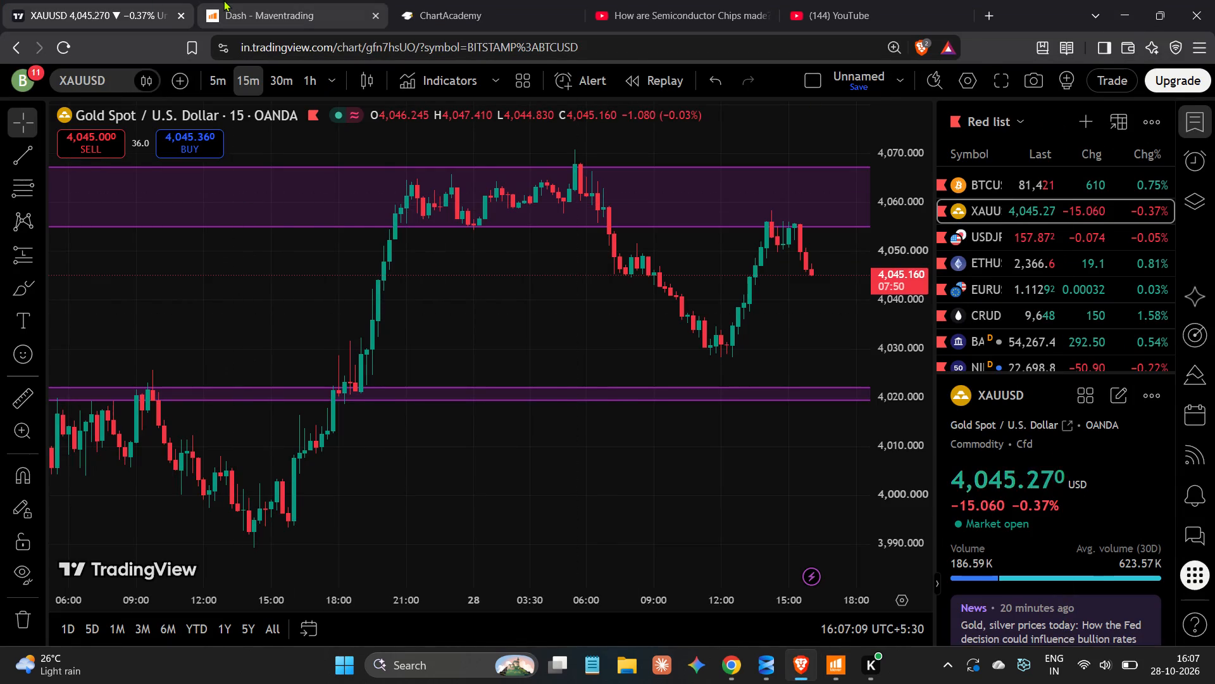
left_click(223, 0)
scroll(323, 307, "up", 2)
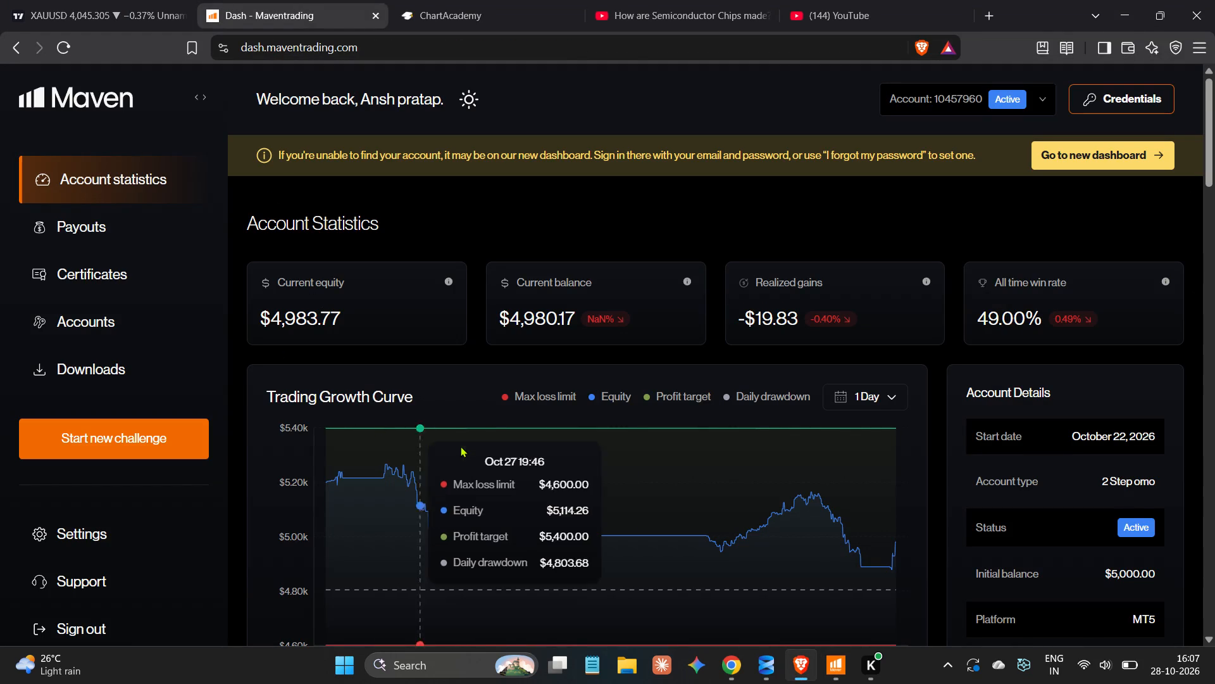
scroll(460, 446, "left", 1)
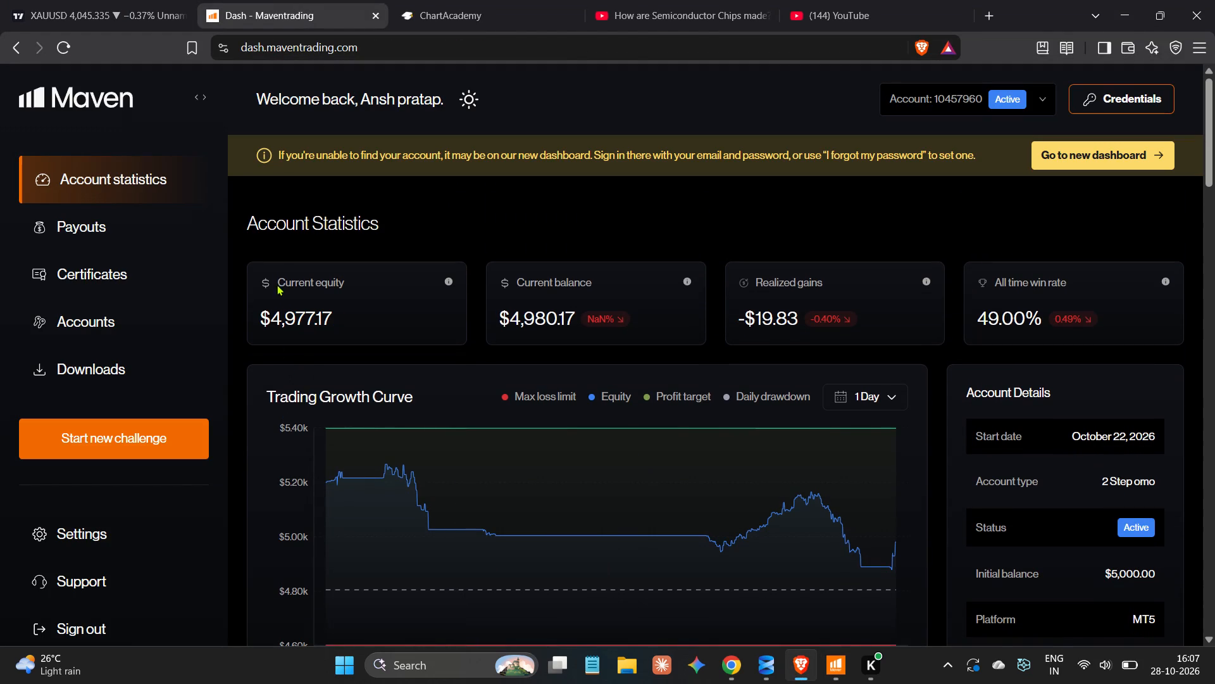
left_click(66, 48)
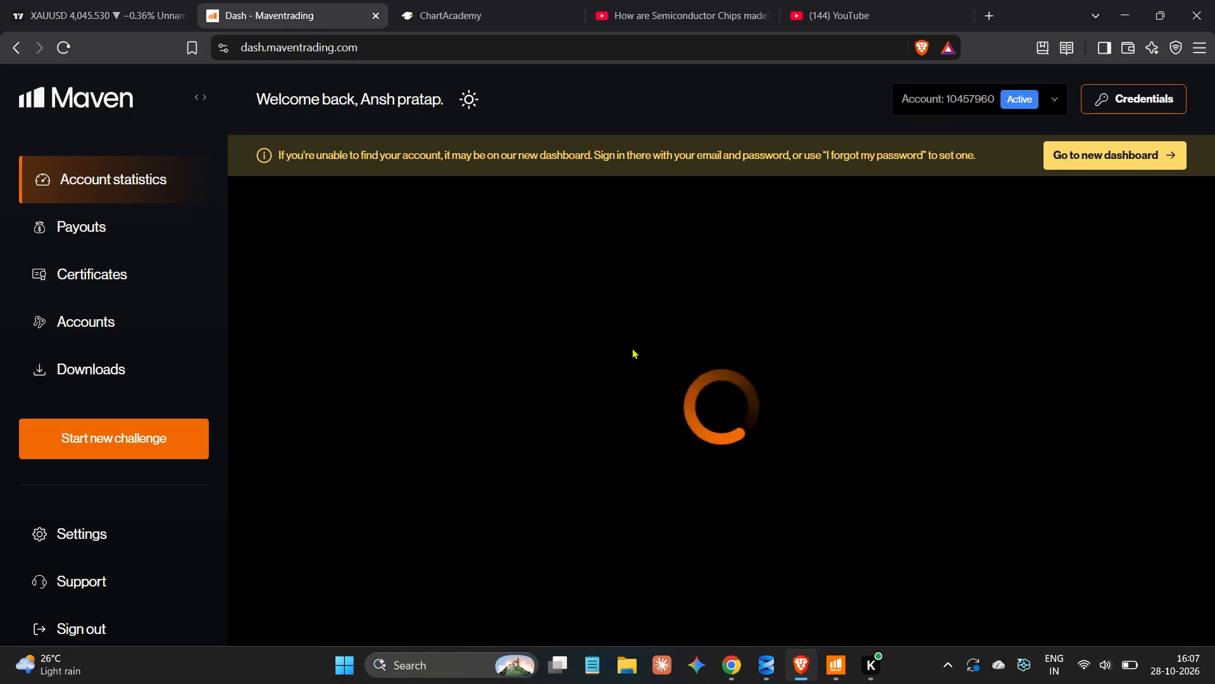
scroll(535, 438, "down", 2)
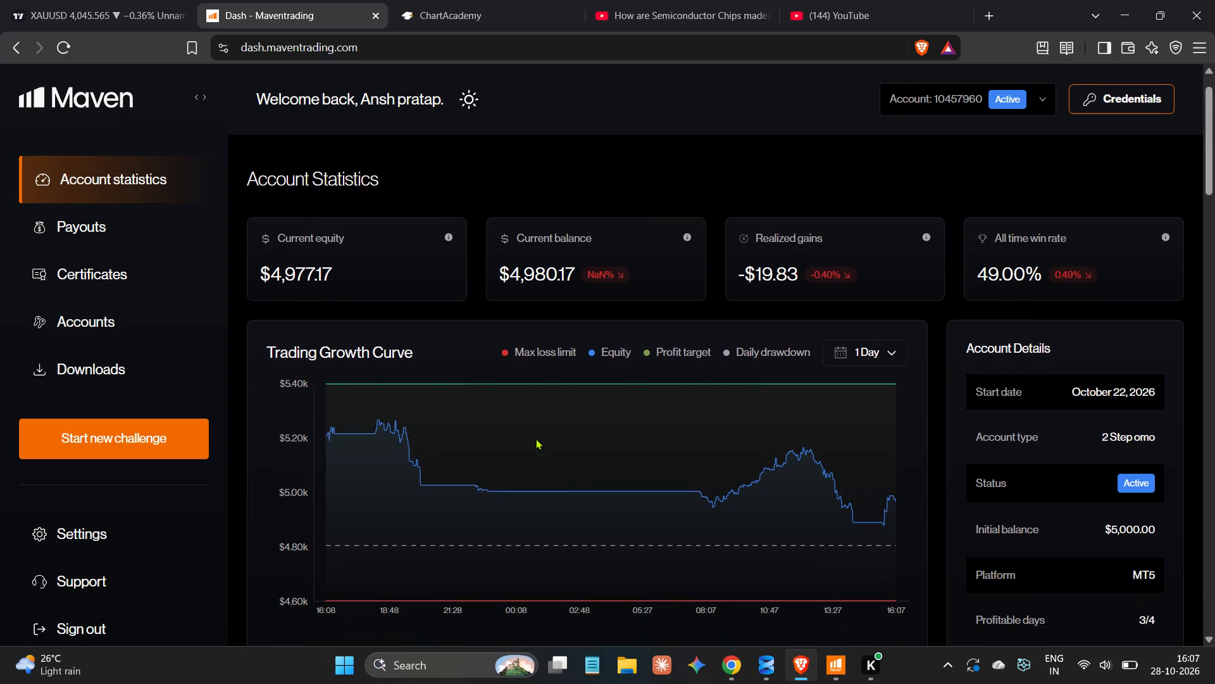
scroll(535, 438, "down", 4)
scroll(535, 438, "up", 1)
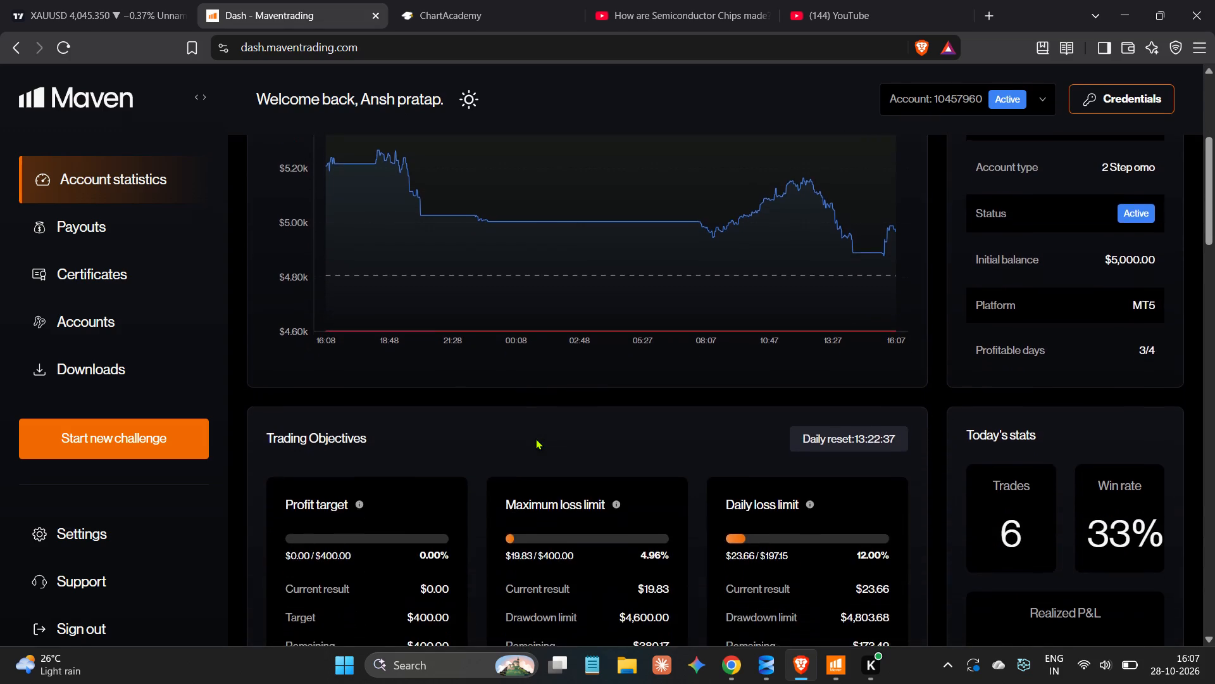
scroll(535, 438, "up", 1)
scroll(535, 438, "down", 2)
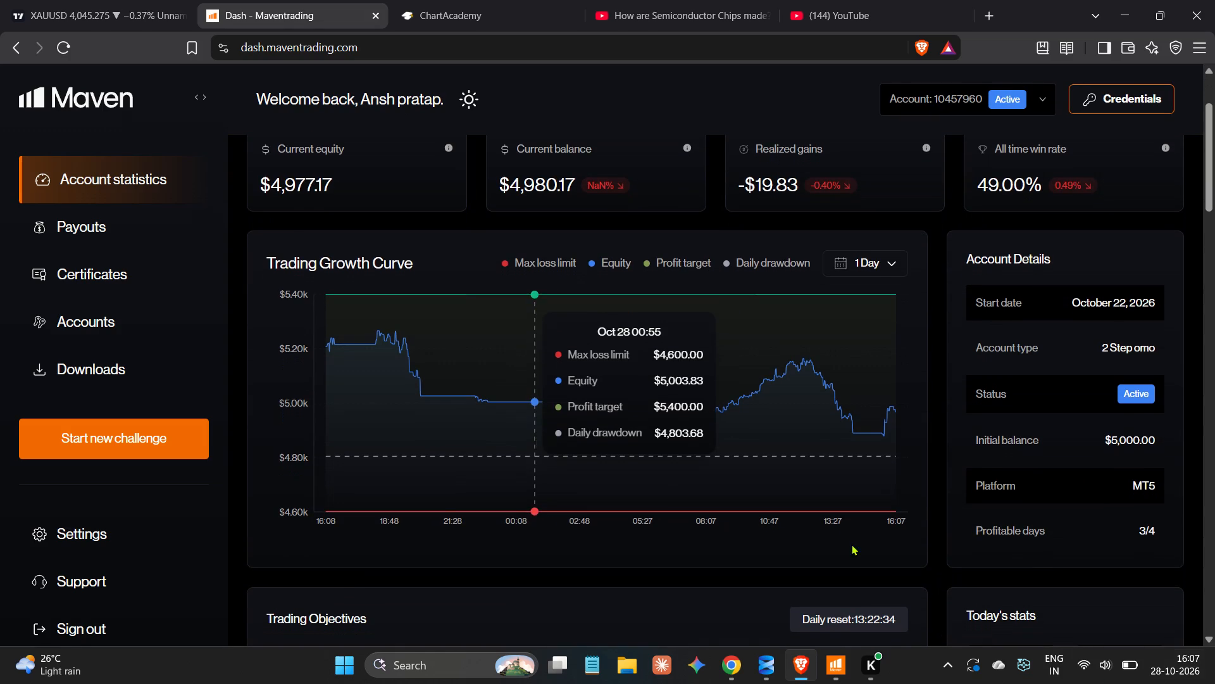
scroll(1204, 683, "down", 6)
scroll(1147, 544, "down", 5)
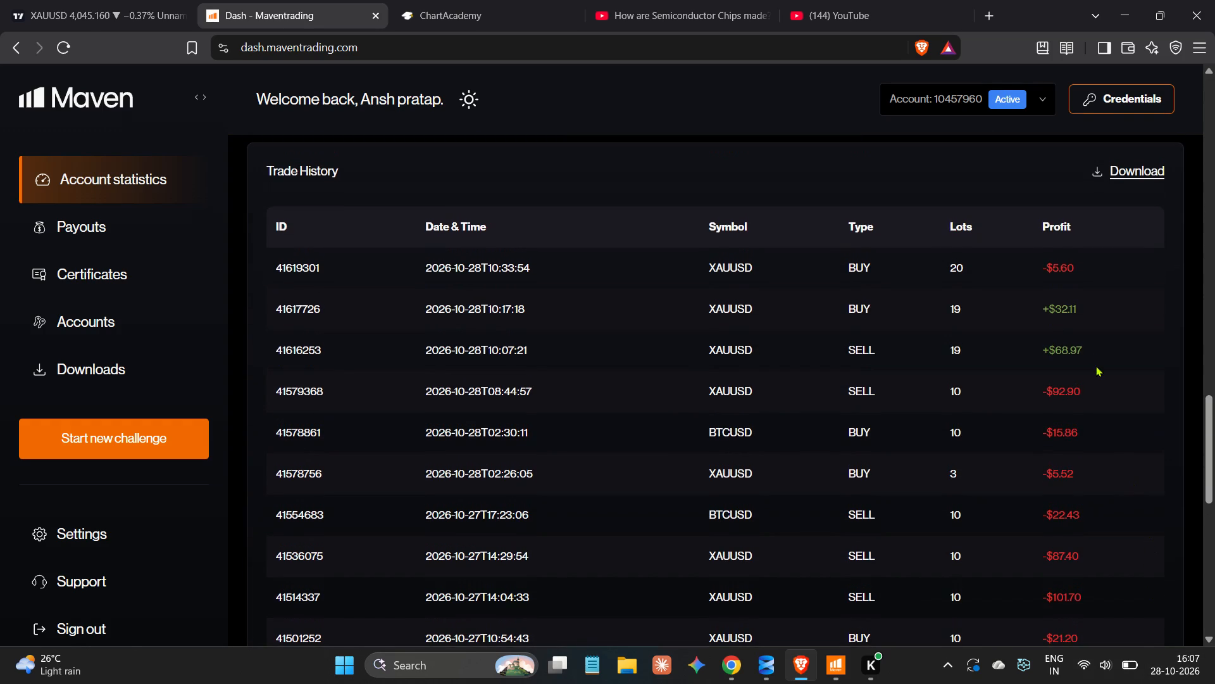
scroll(1035, 327, "up", 7)
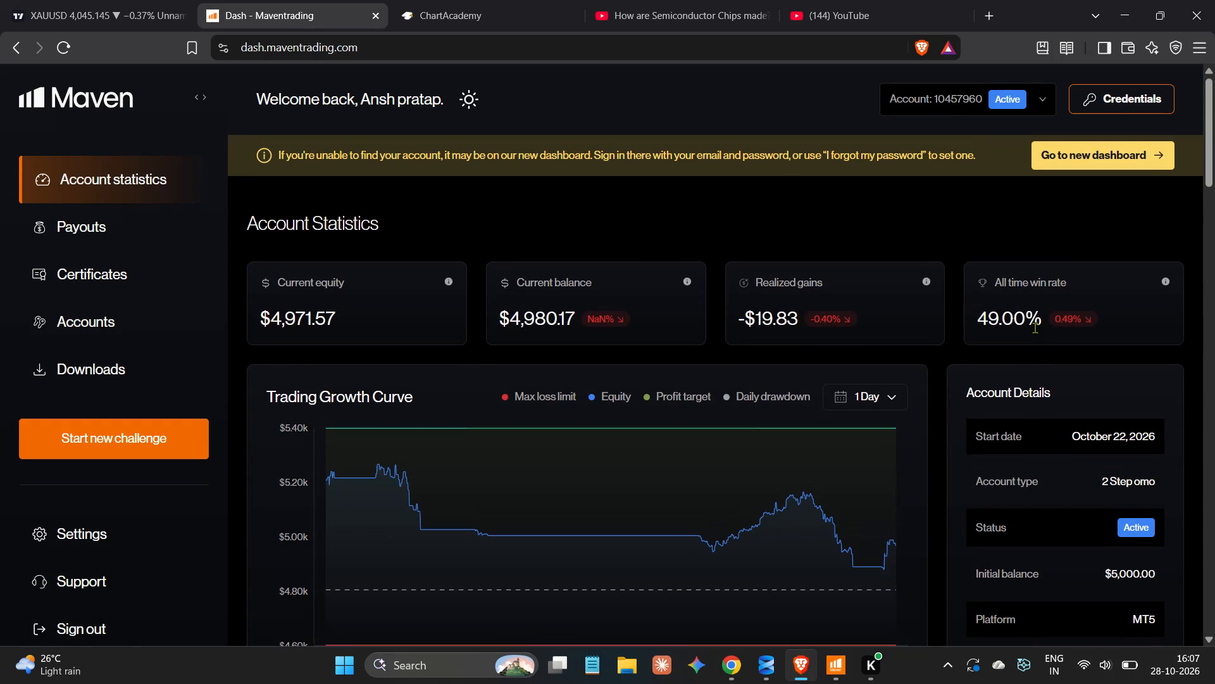
Return to MetaTrader 5 and minimise the position modification window to view the open XAUUSD sell trade on the chart.
left_click(846, 660)
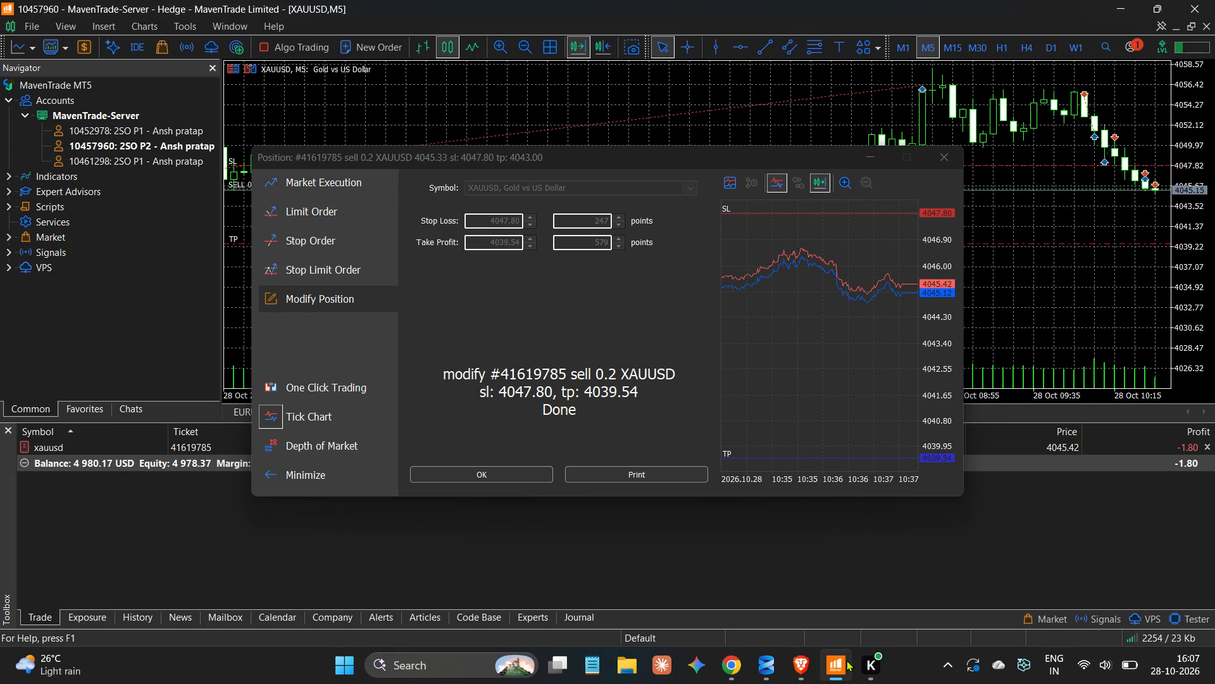
left_click(868, 147)
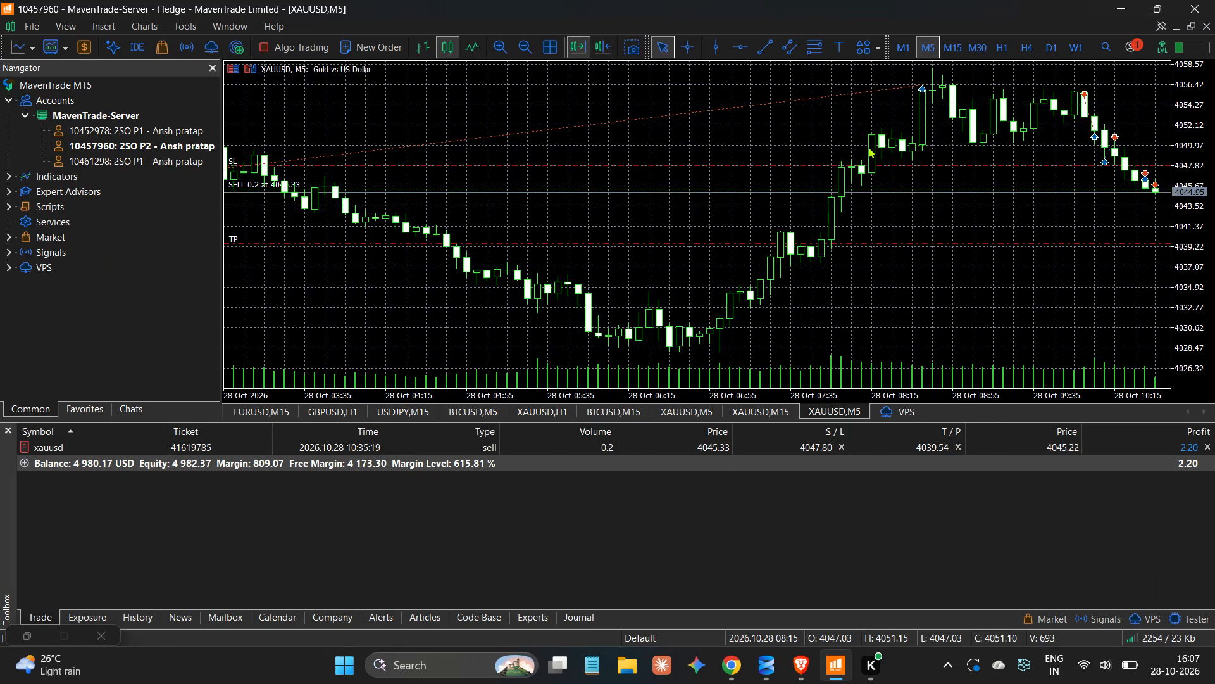
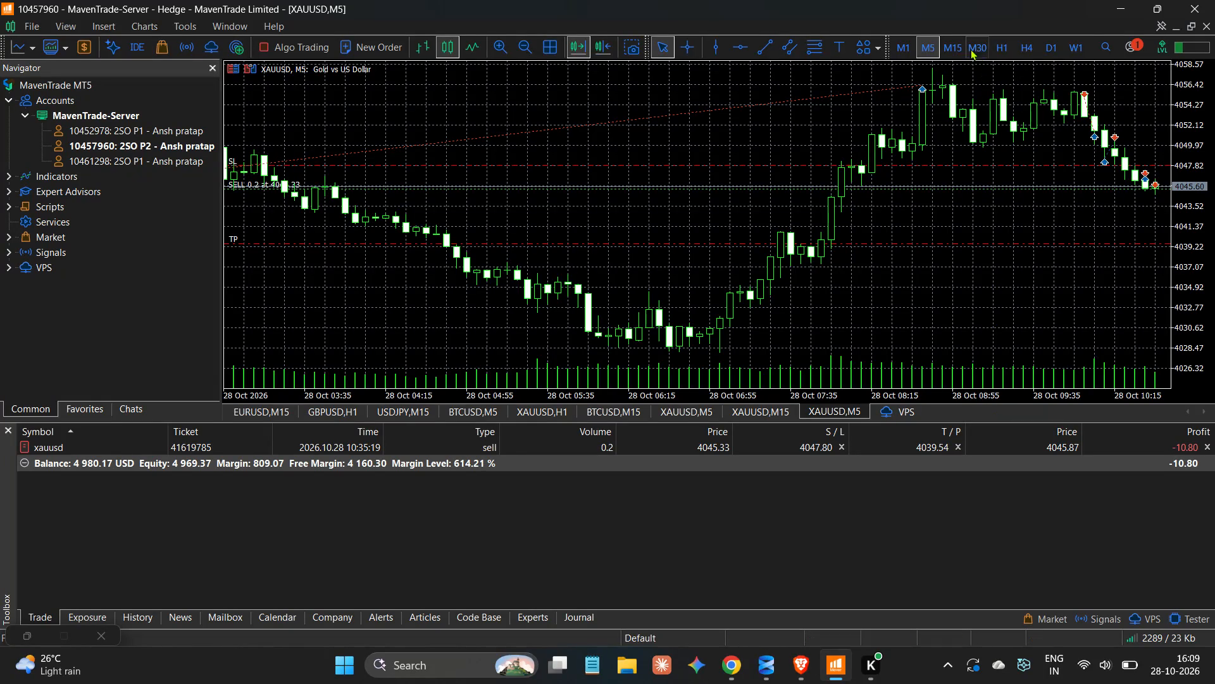
Switch the XAUUSD chart from the five-minute view to the M15 timeframe to review the open sell trade.
left_click(946, 39)
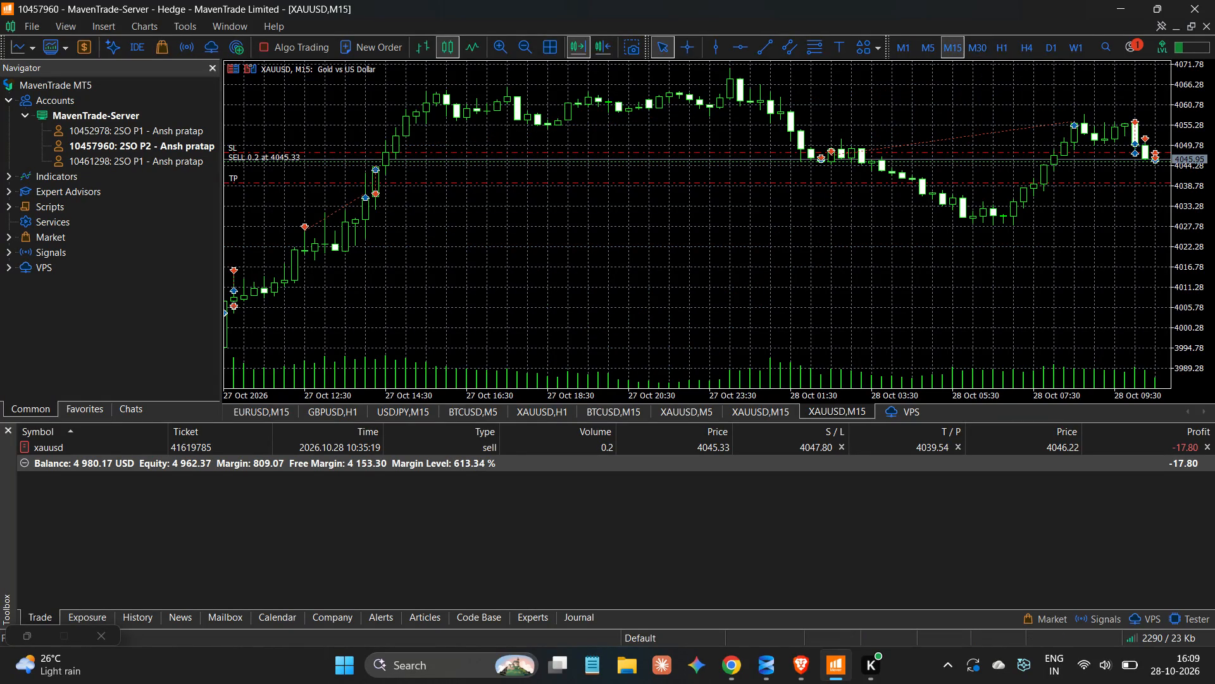
scroll(1140, 195, "left", 1)
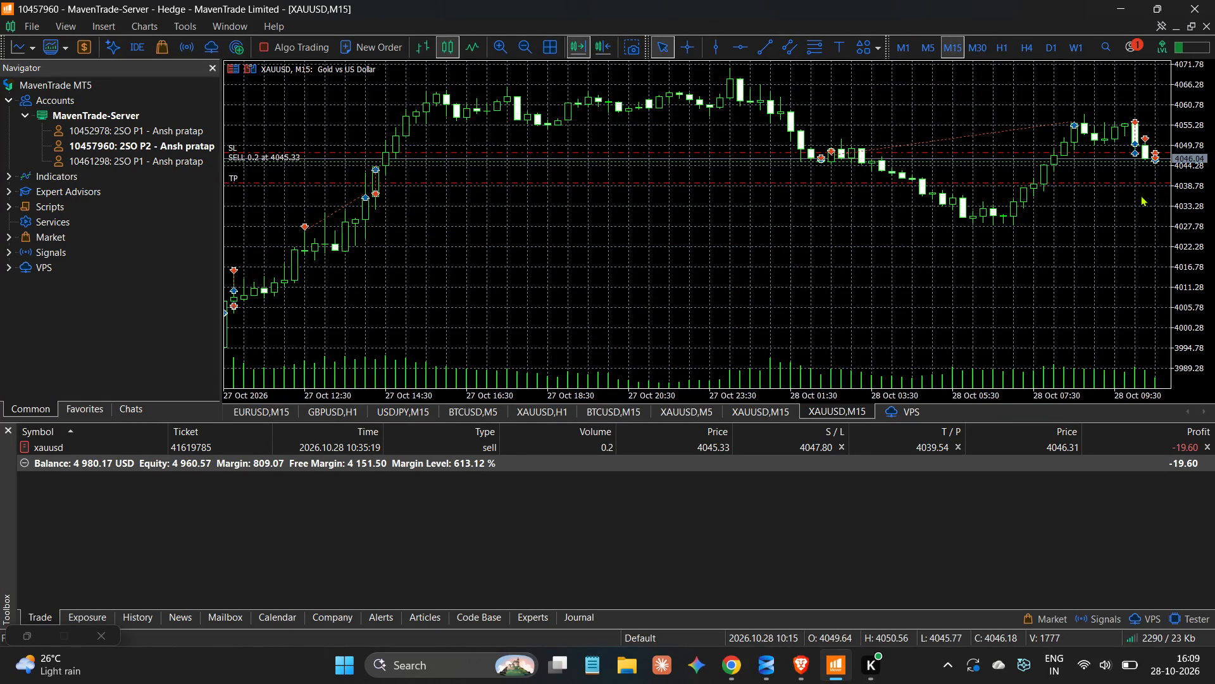
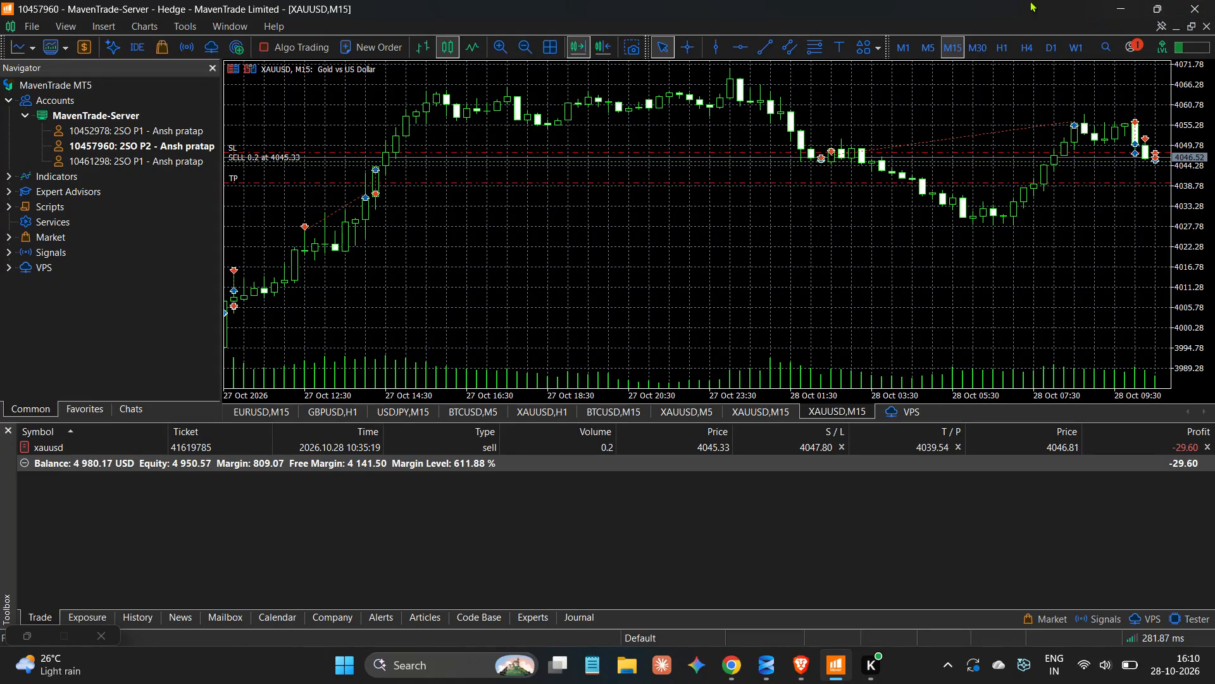
Switch the XAUUSD chart to the M5 timeframe and on to M1 to examine recent price action around the open sell trade.
left_click(926, 53)
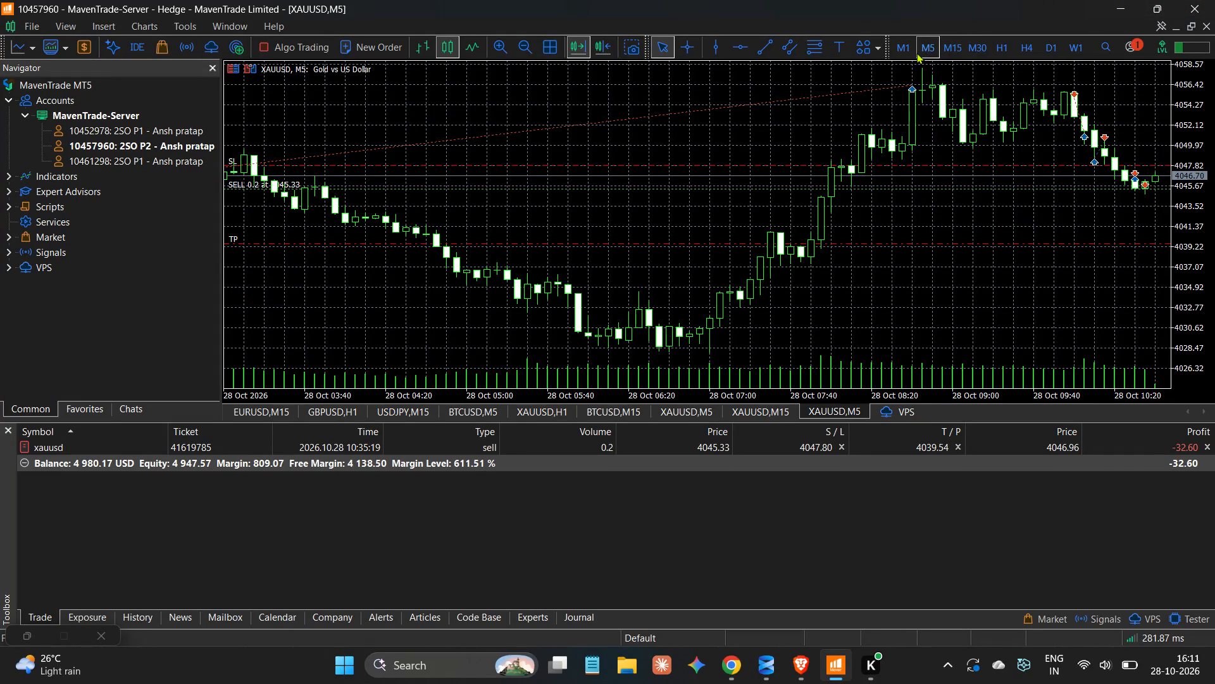
left_click(910, 48)
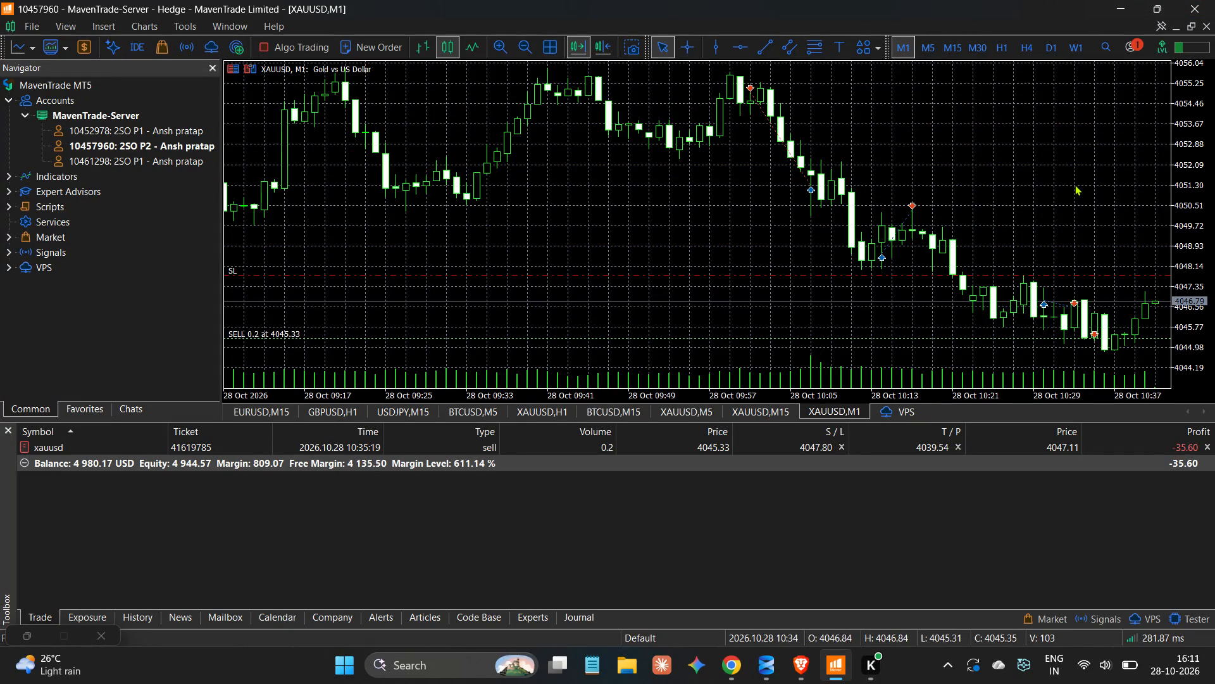
scroll(1075, 184, "left", 1)
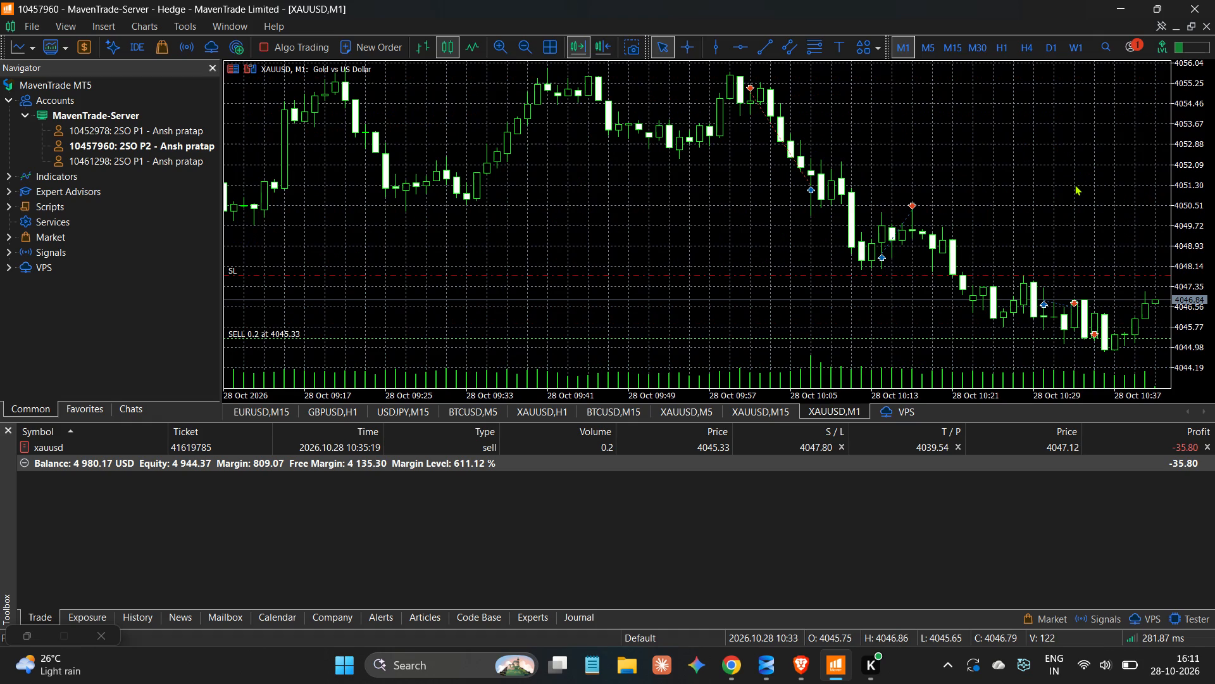
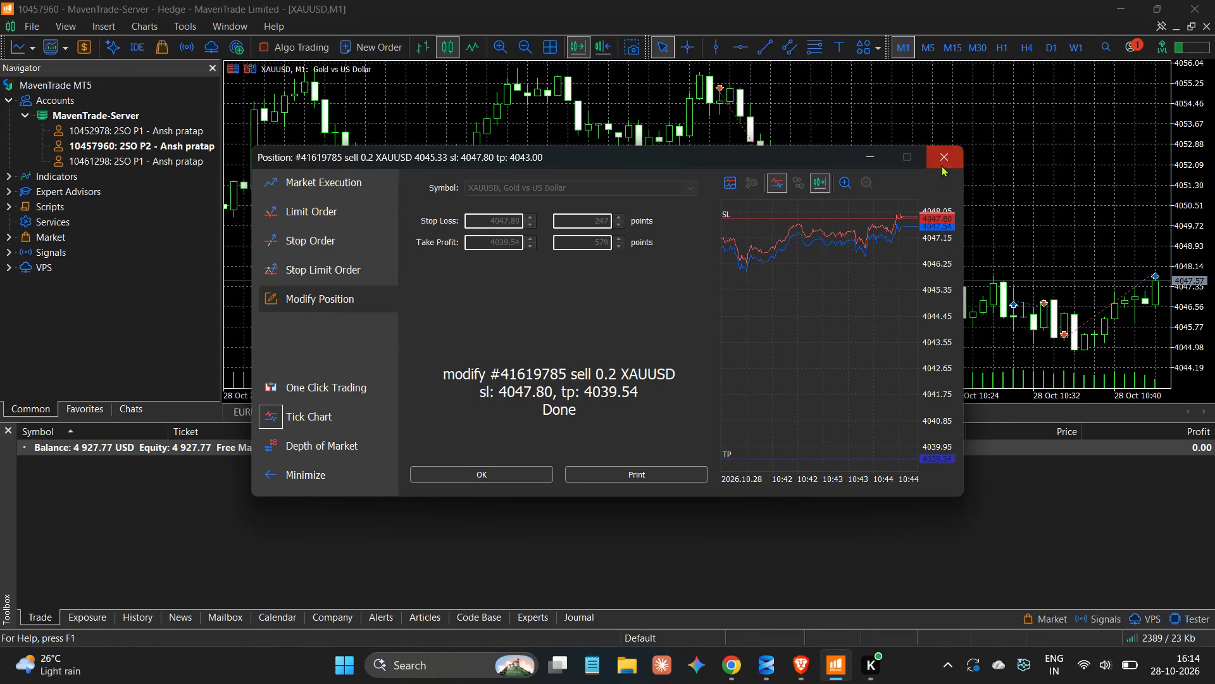
Close the completed position-modification window for the XAUUSD sell trade.
left_click(939, 165)
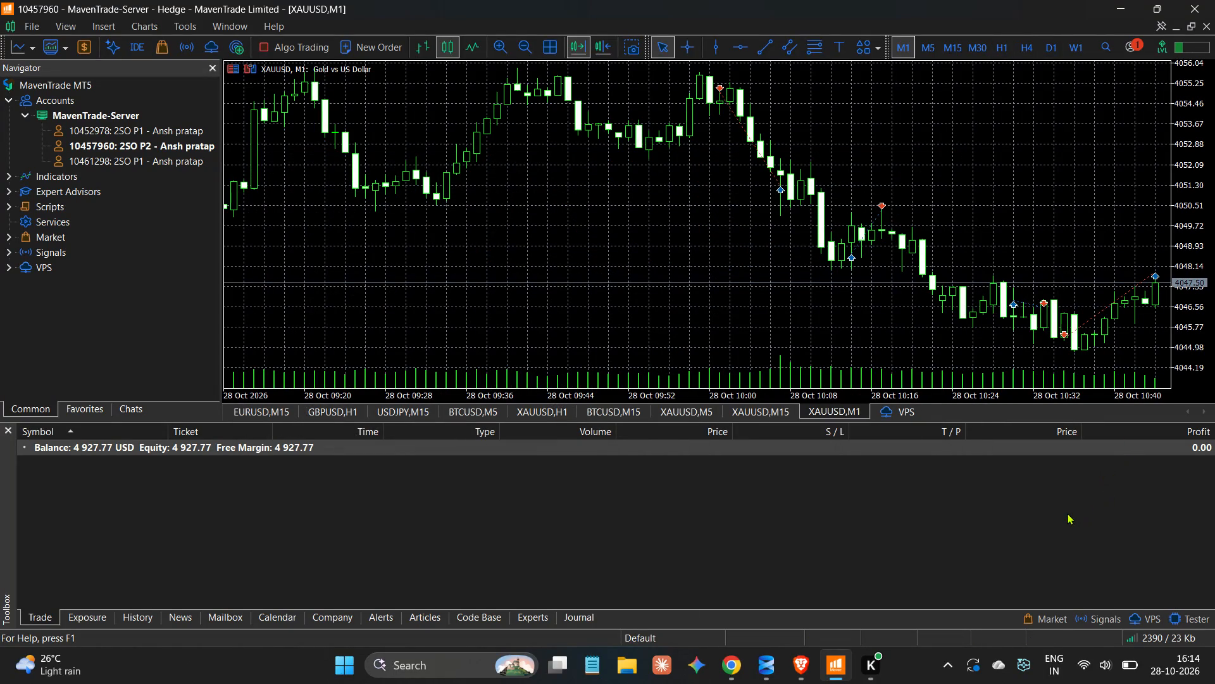
Switch to the Maven dashboard in the Brave browser, reload it, and examine the account statistics, trading objectives and trade reports.
left_click(1109, 4)
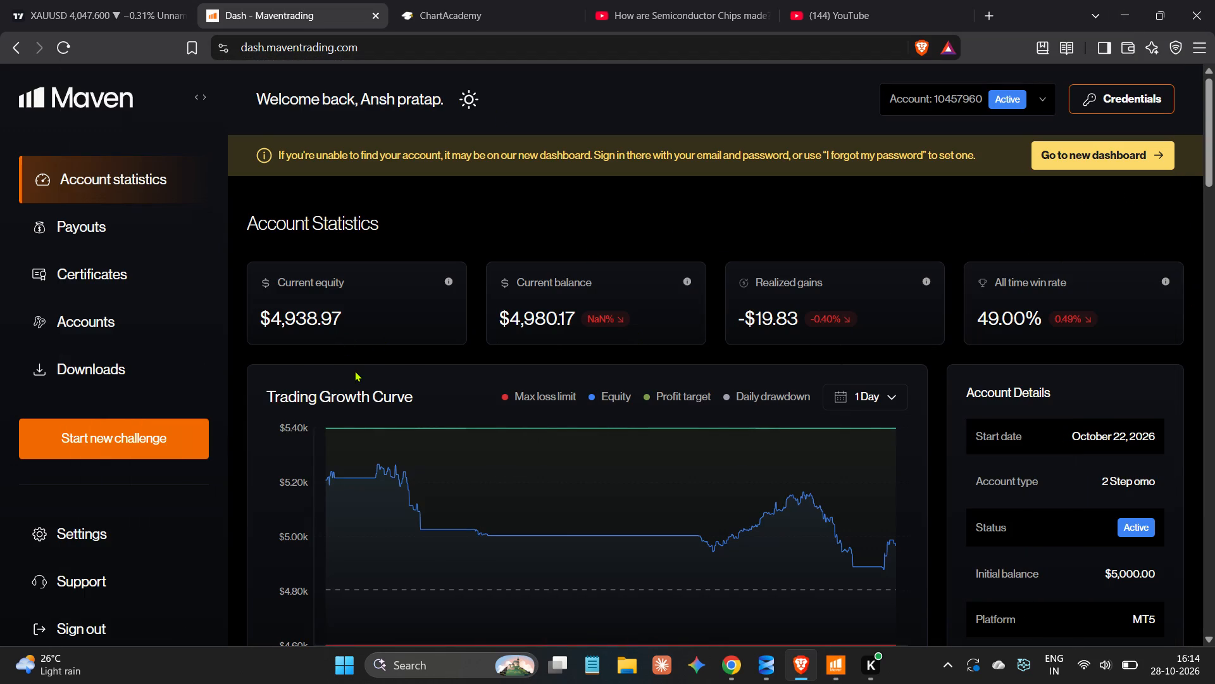
scroll(354, 370, "down", 3)
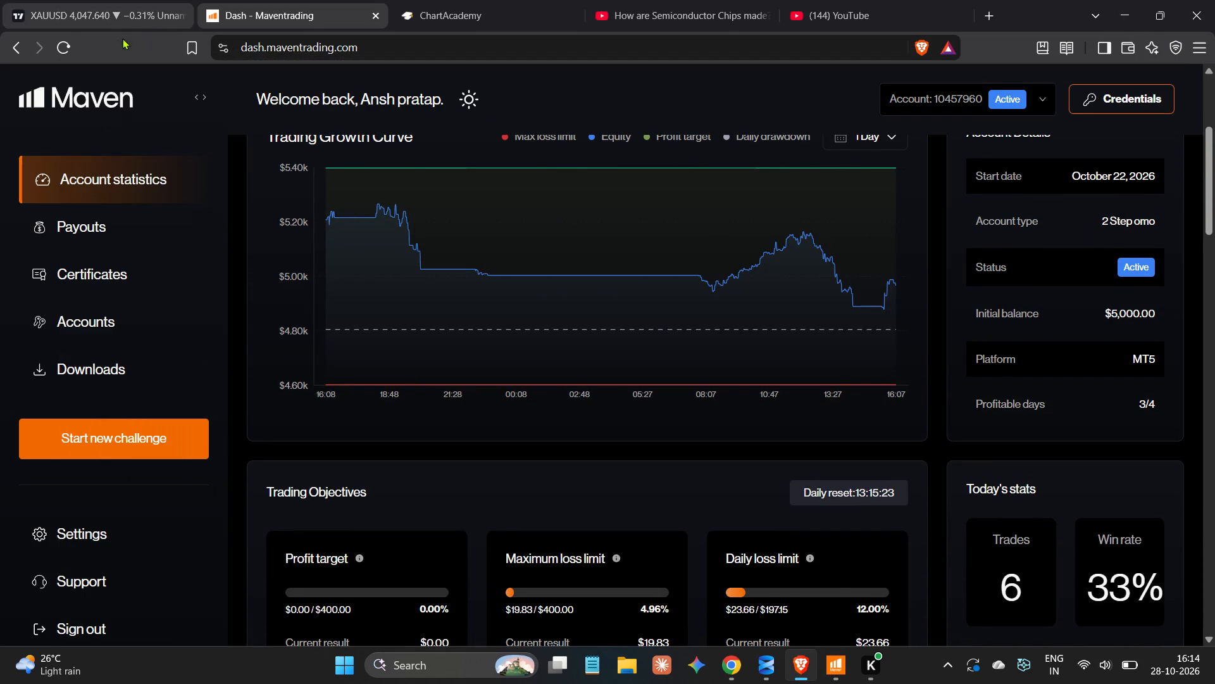
left_click(64, 42)
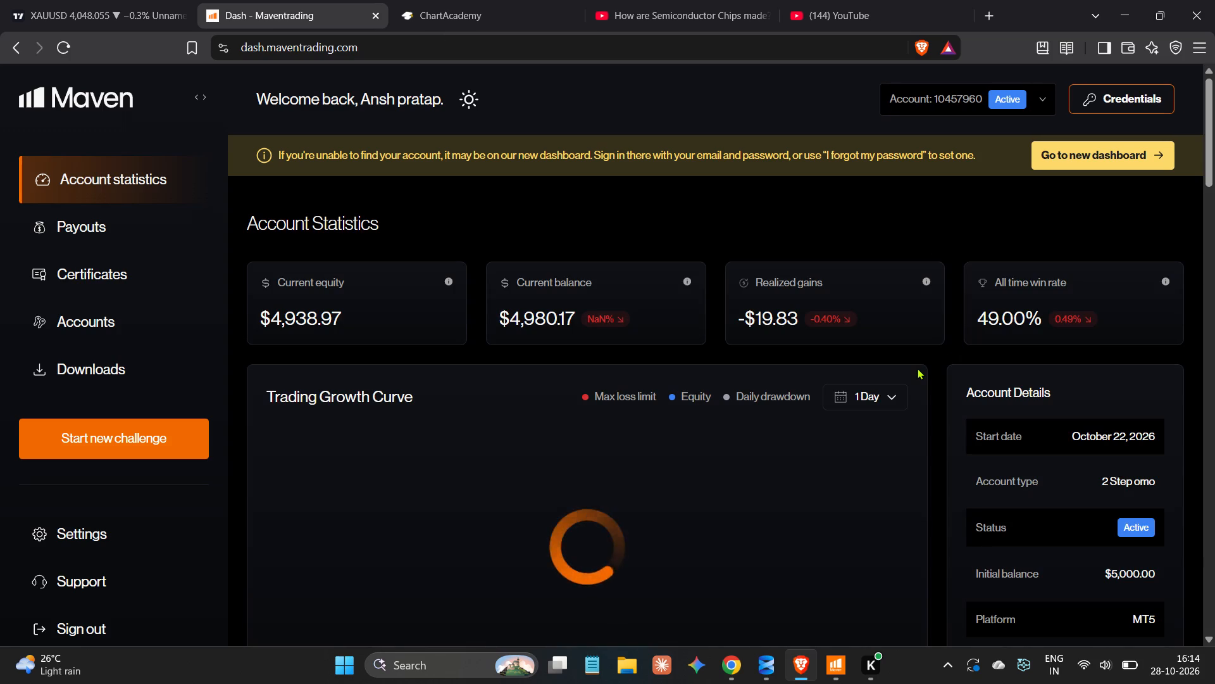
scroll(917, 368, "down", 2)
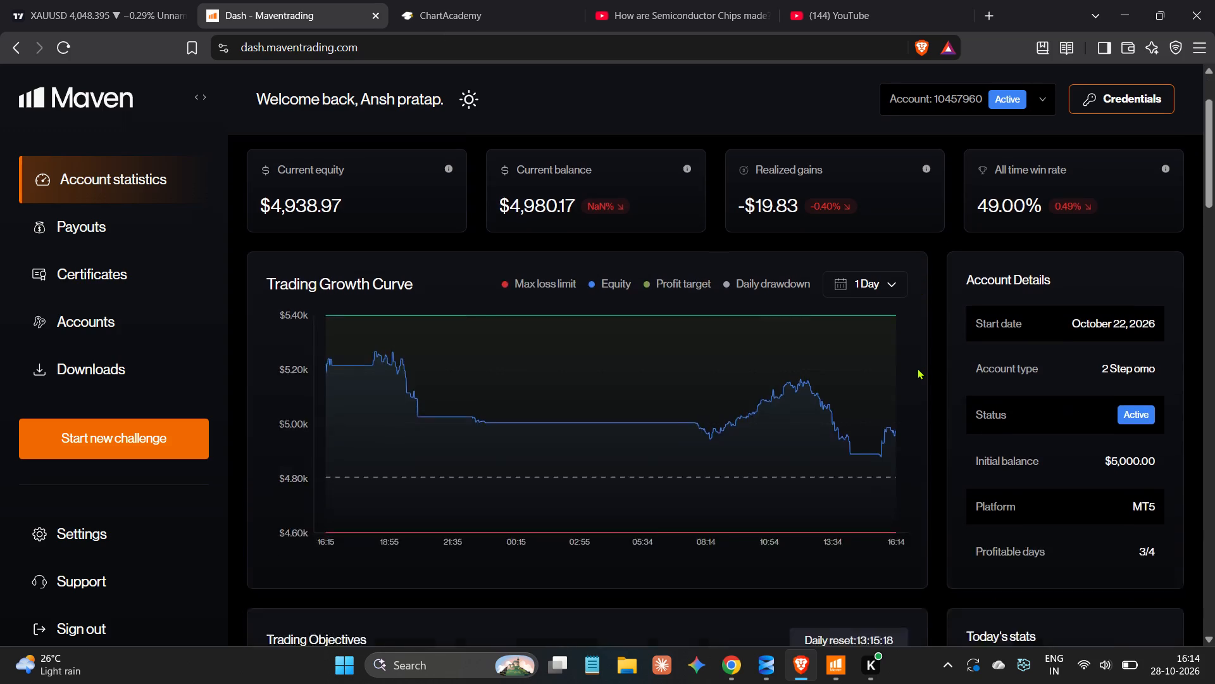
scroll(917, 368, "down", 11)
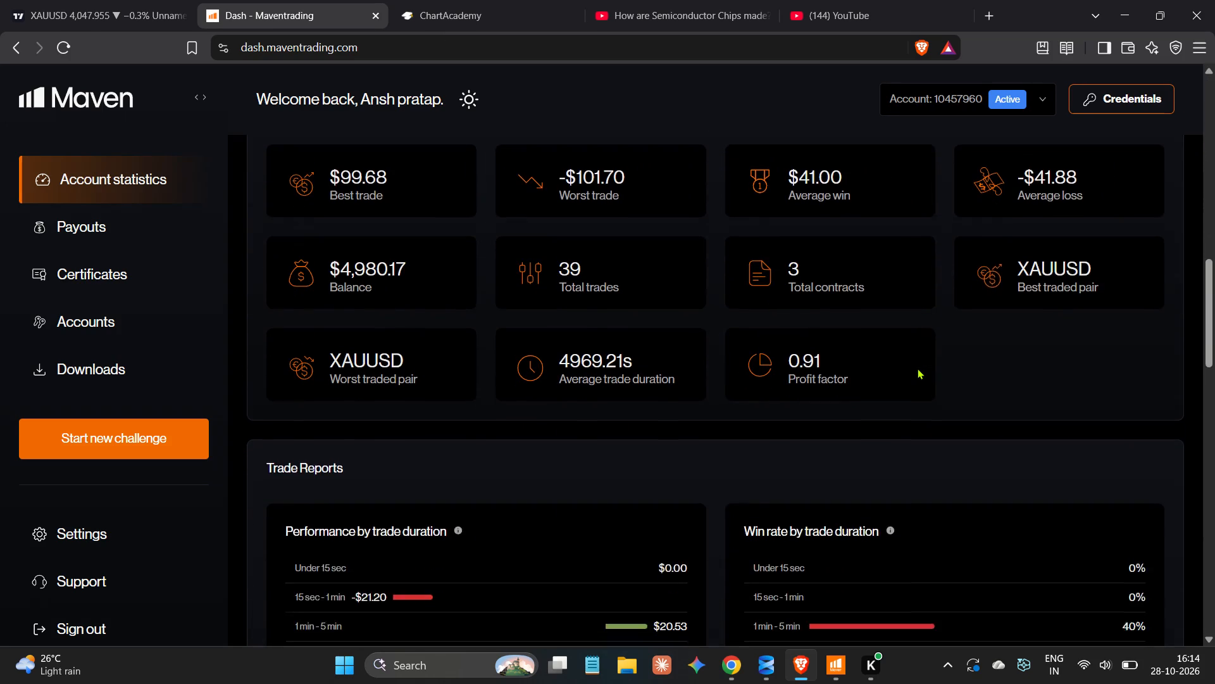
scroll(917, 368, "down", 3)
scroll(917, 368, "right", 1)
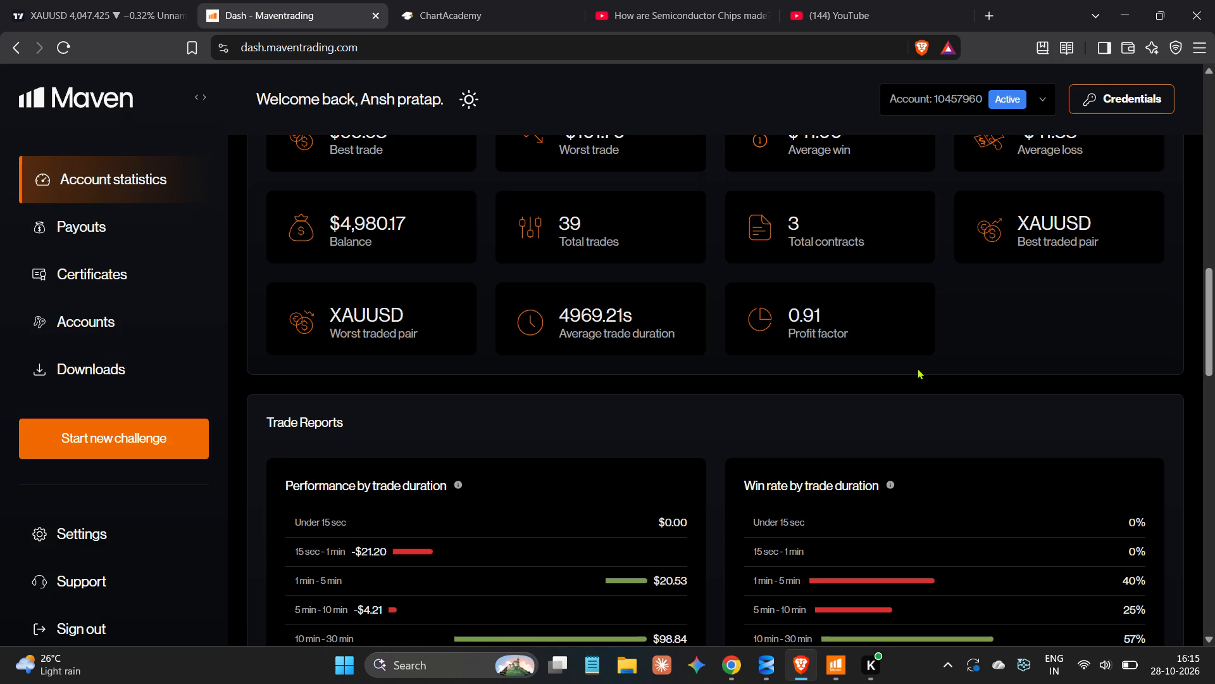
scroll(917, 368, "up", 9)
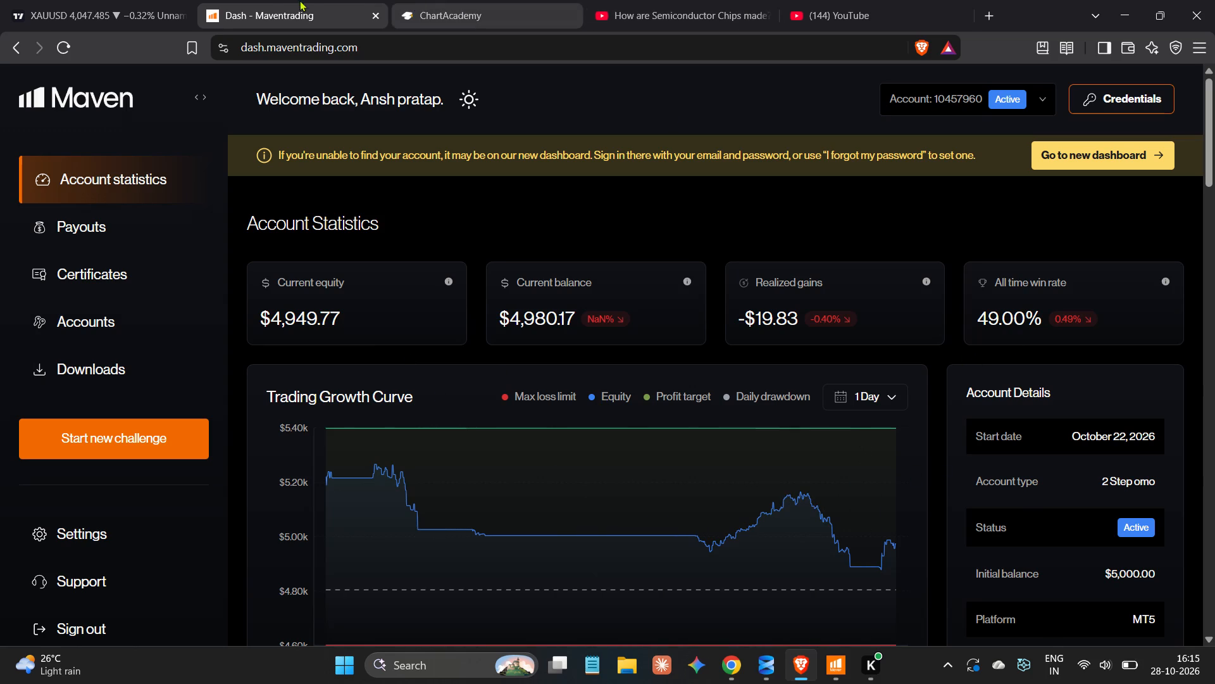
Check the 15-minute XAUUSD chart on TradingView.
left_click(121, 0)
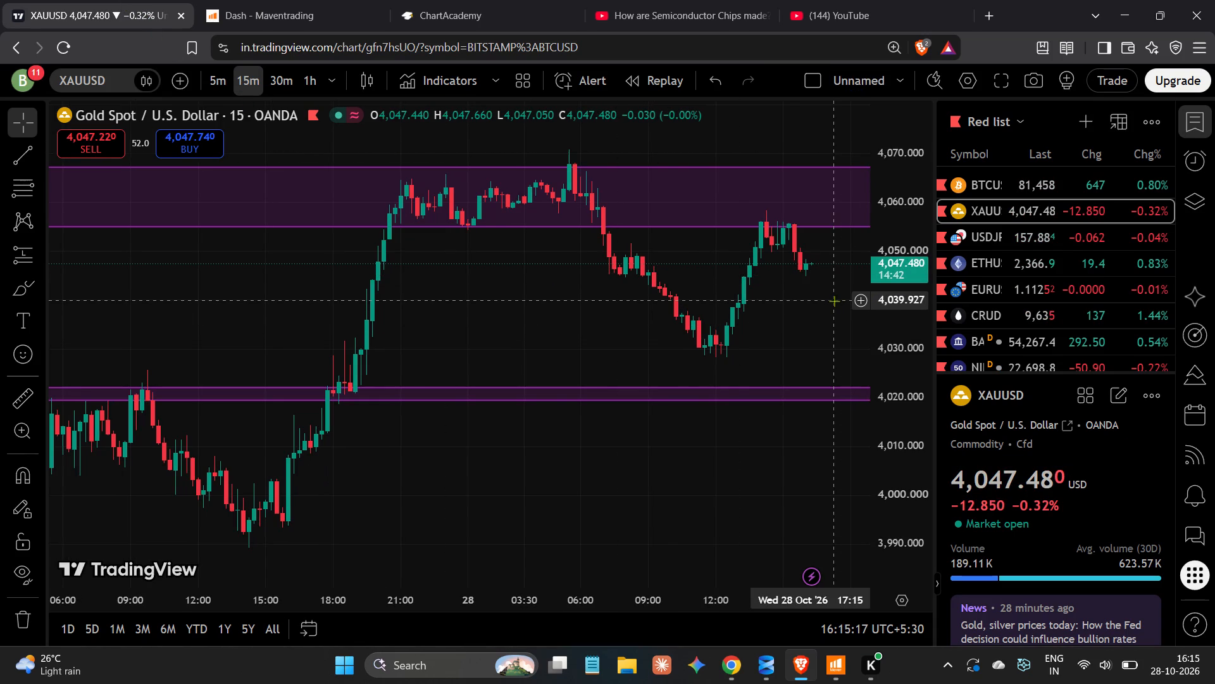
Return to MetaTrader 5 and switch the XAUUSD chart to the M5 timeframe.
left_click(825, 674)
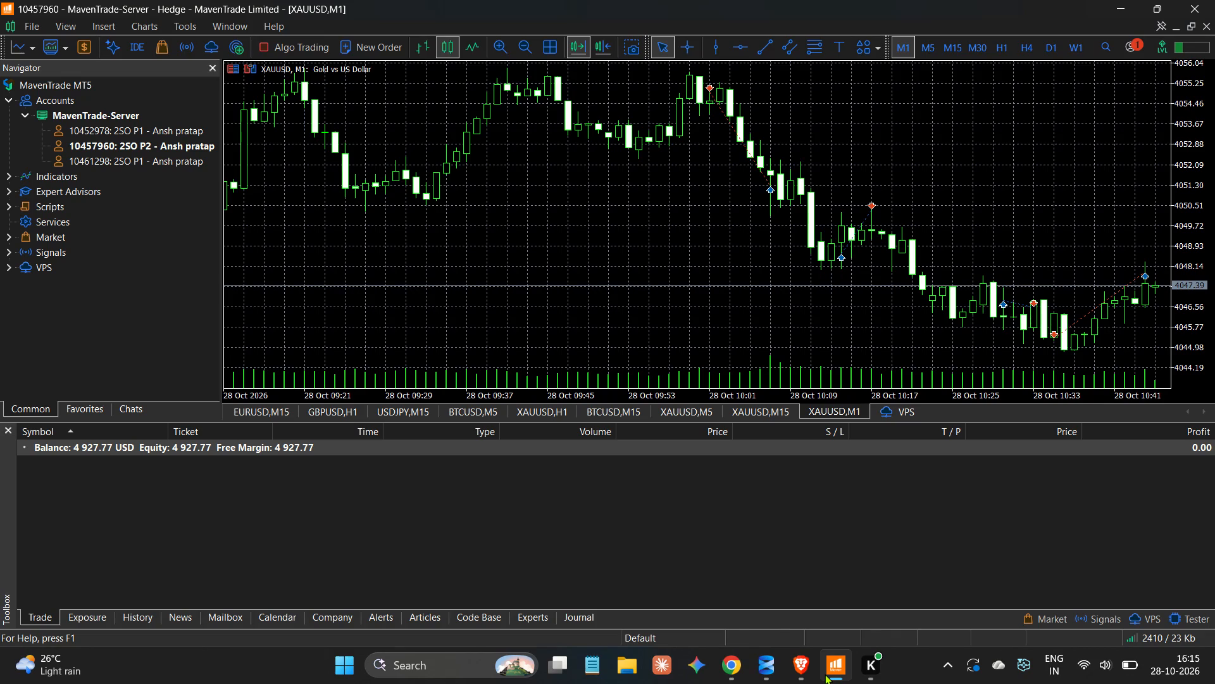
left_click_drag(931, 63, 931, 58)
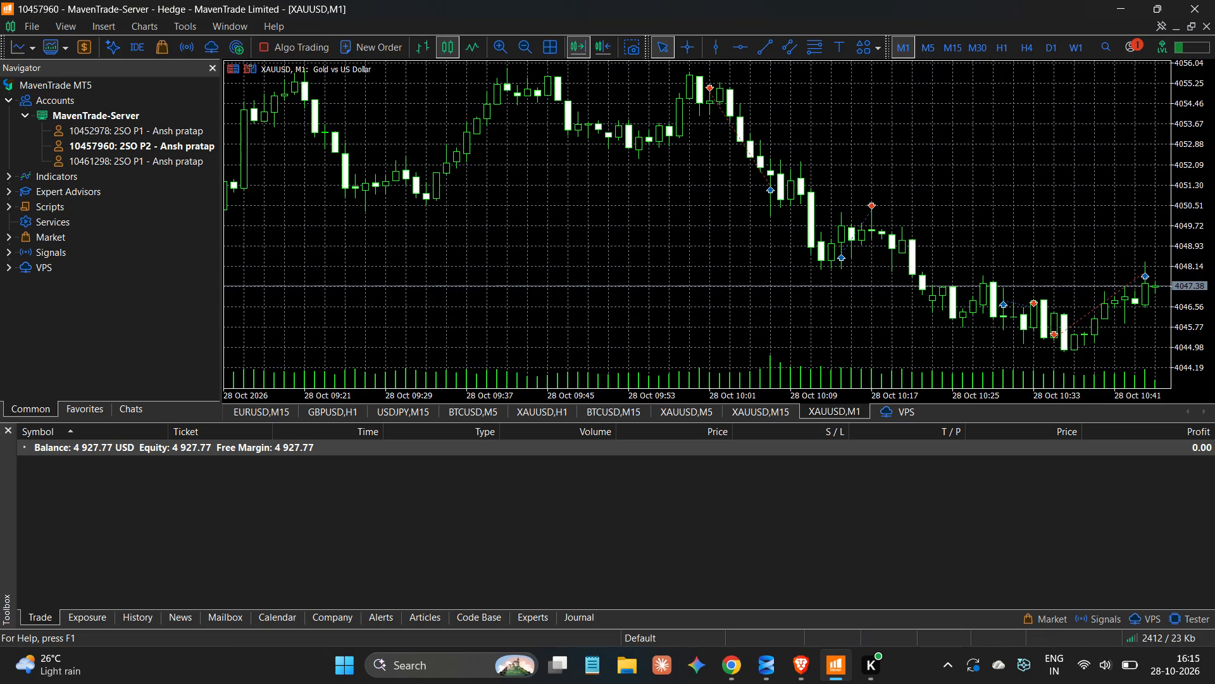
left_click_drag(931, 58, 930, 55)
left_click(930, 55)
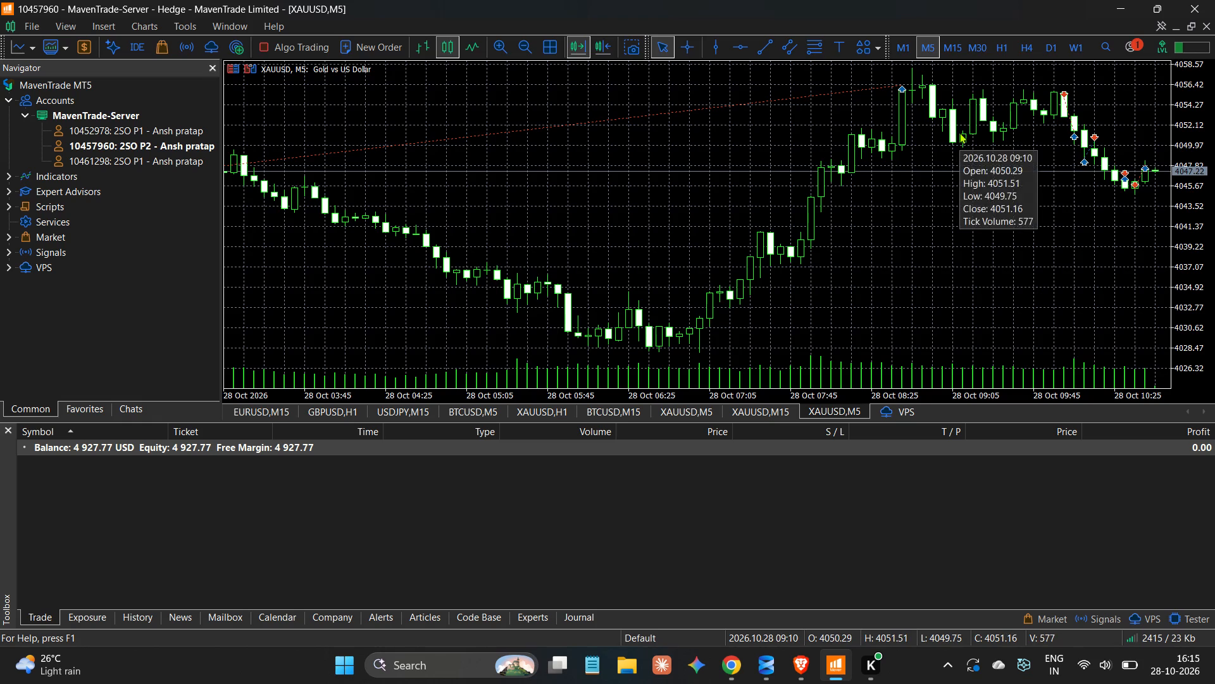
Start a new XAUUSD market order with stop loss 4049 and take profit 4045.
key("F9")
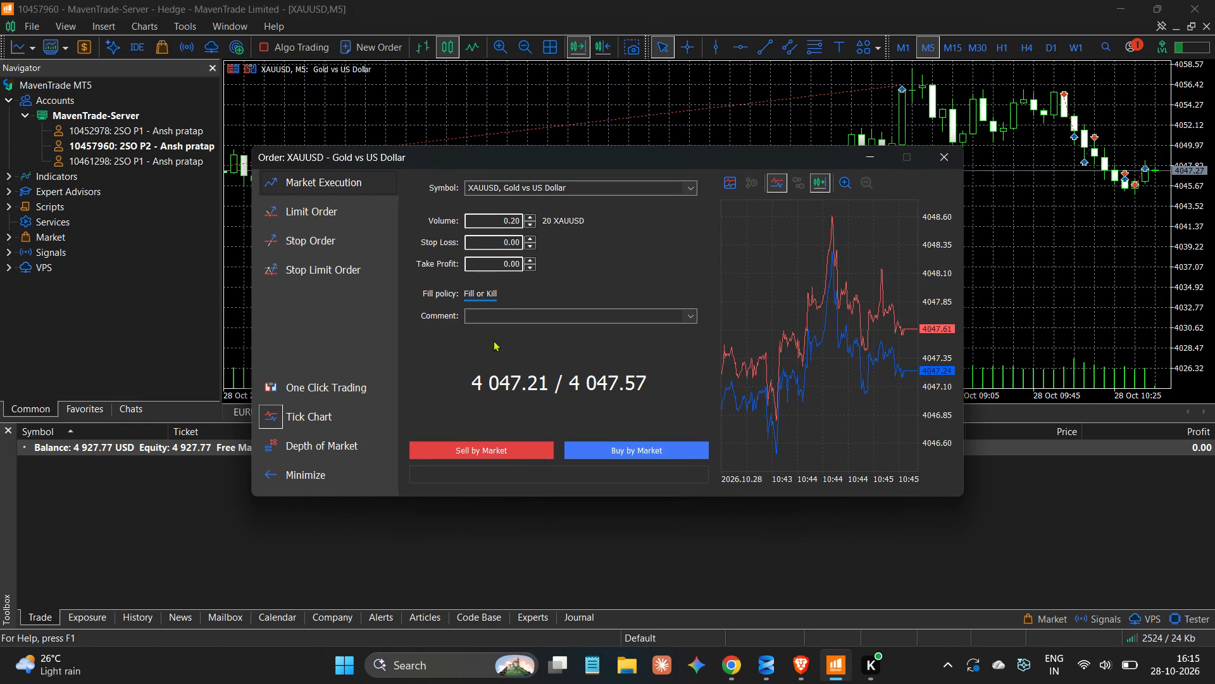
left_click(494, 242)
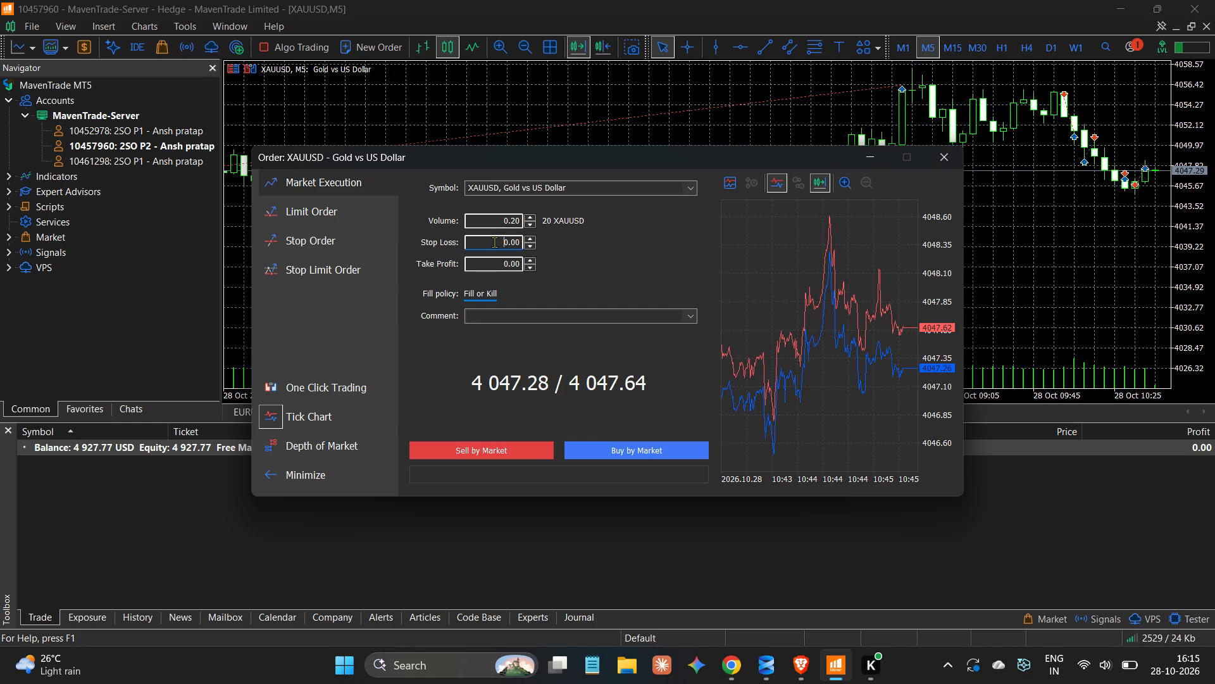
type("4049")
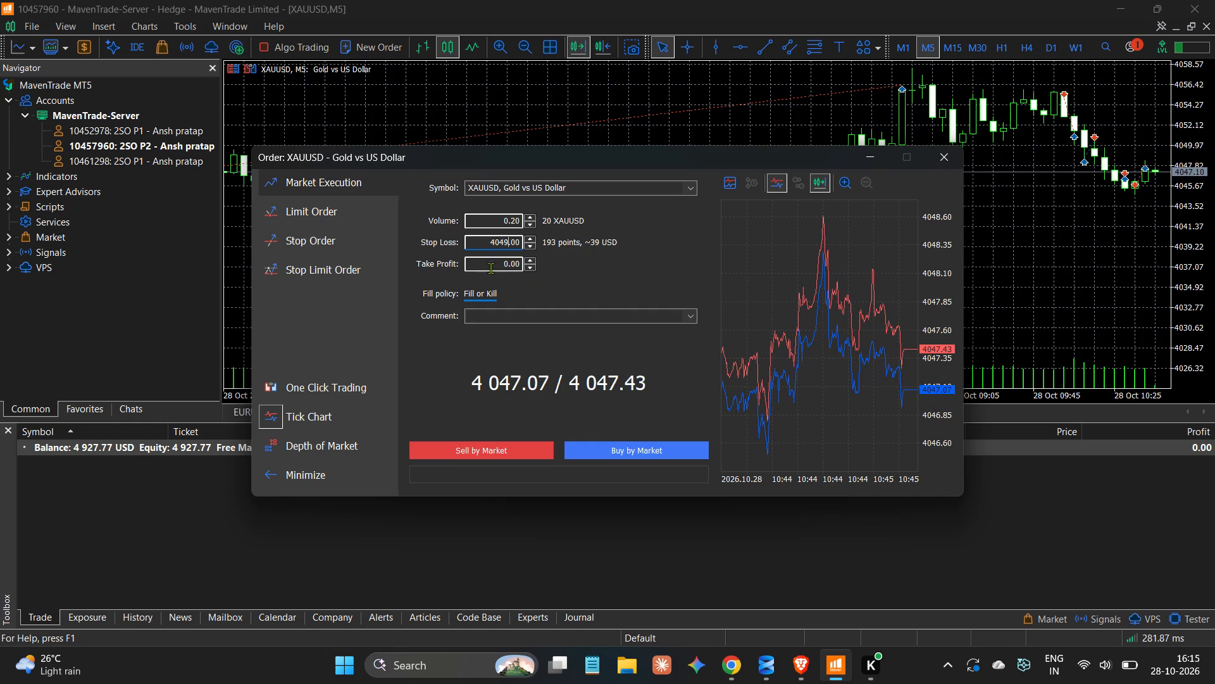
left_click(489, 266)
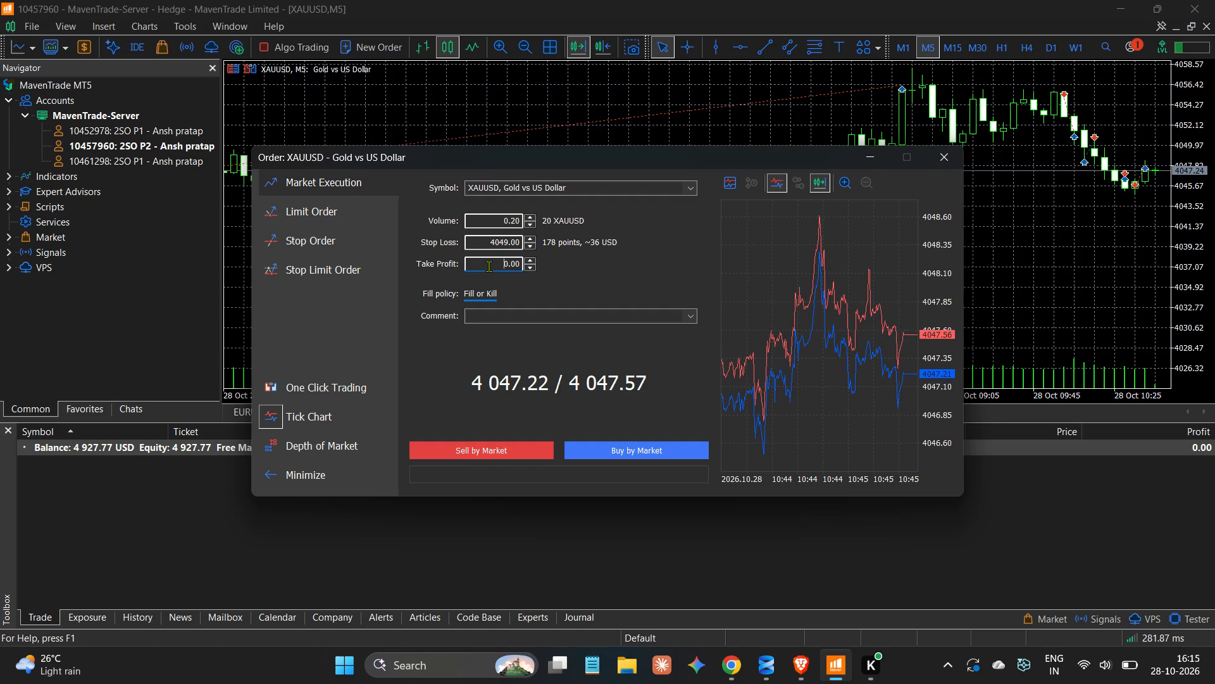
key("2")
key("0")
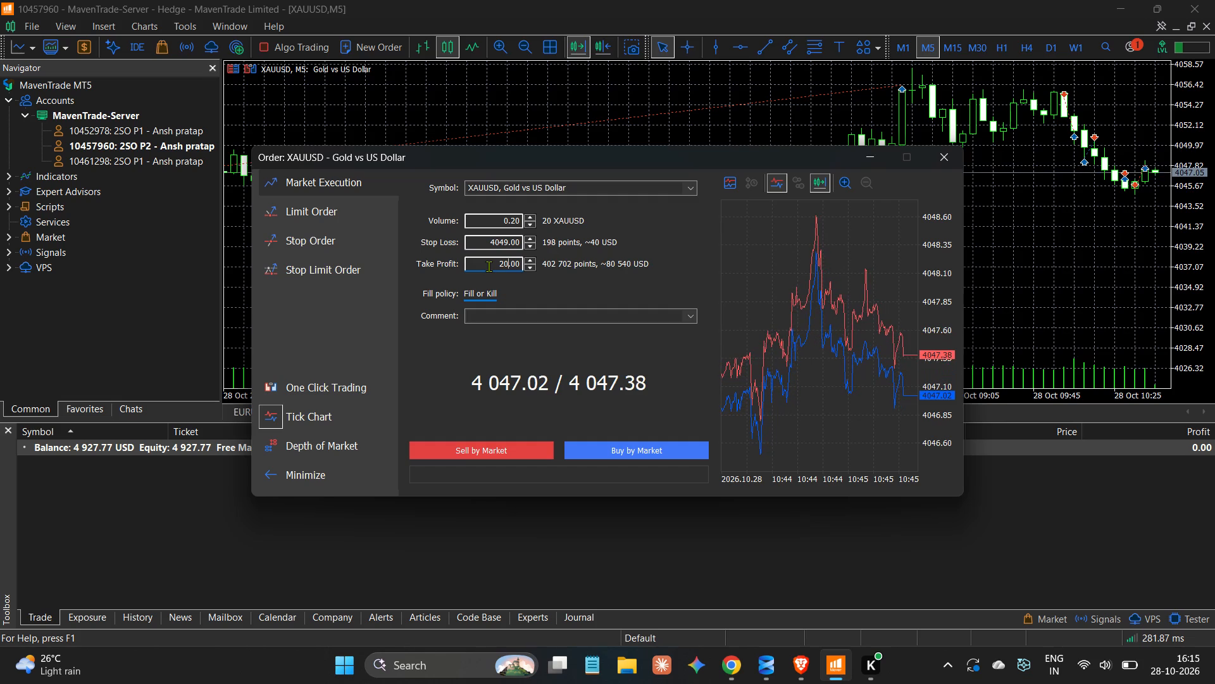
type("45")
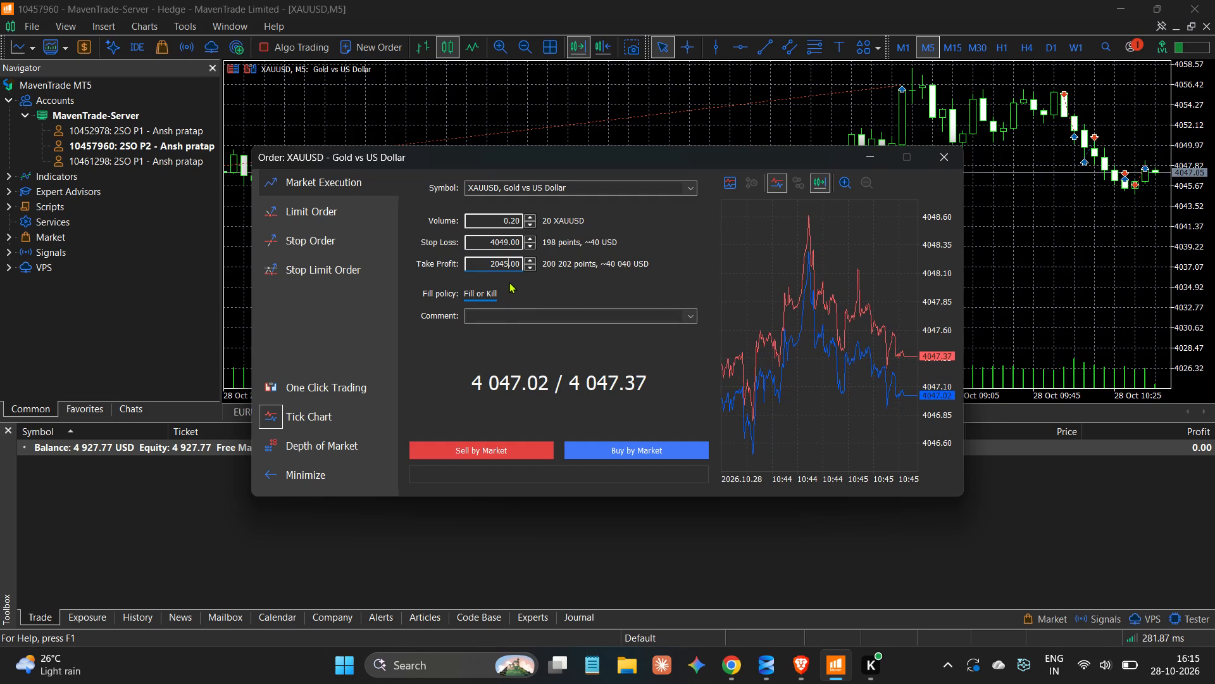
left_click(495, 262)
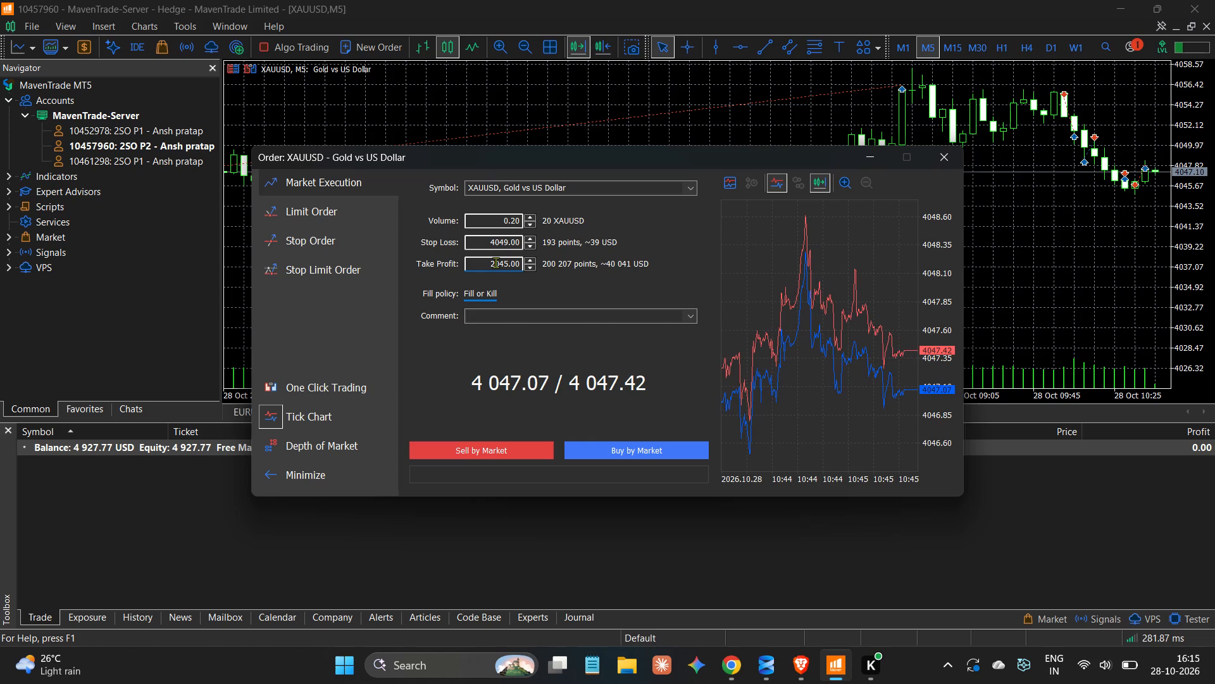
key("BackSpace")
key("4")
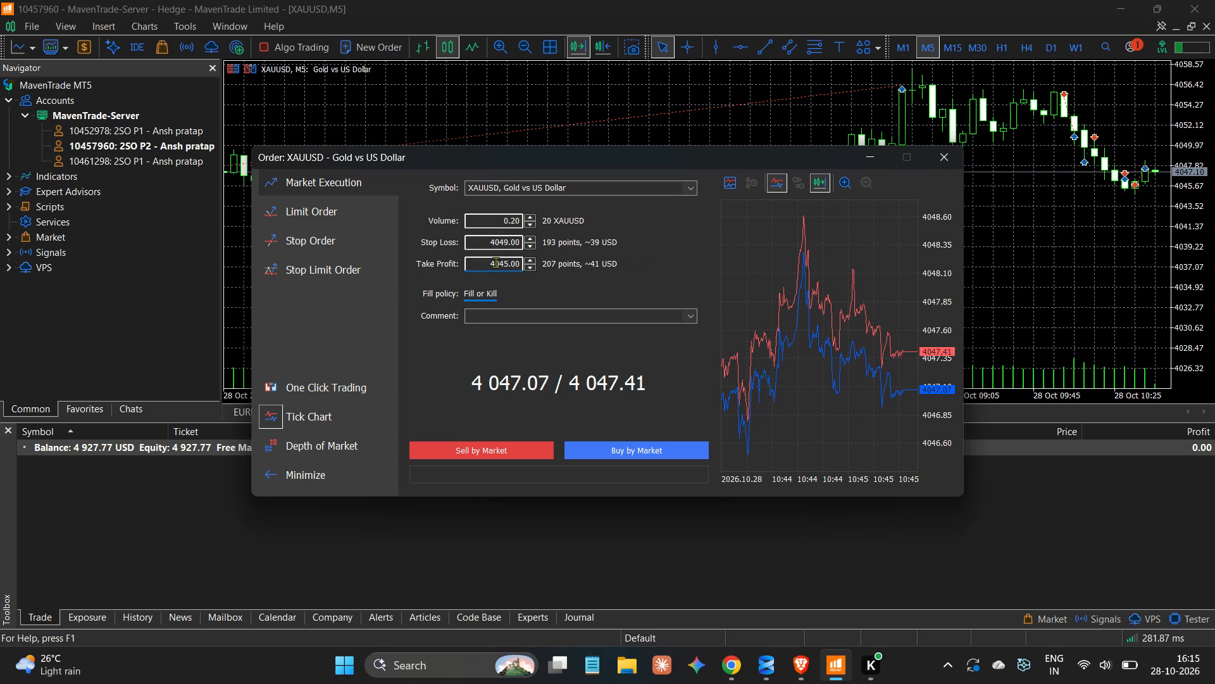
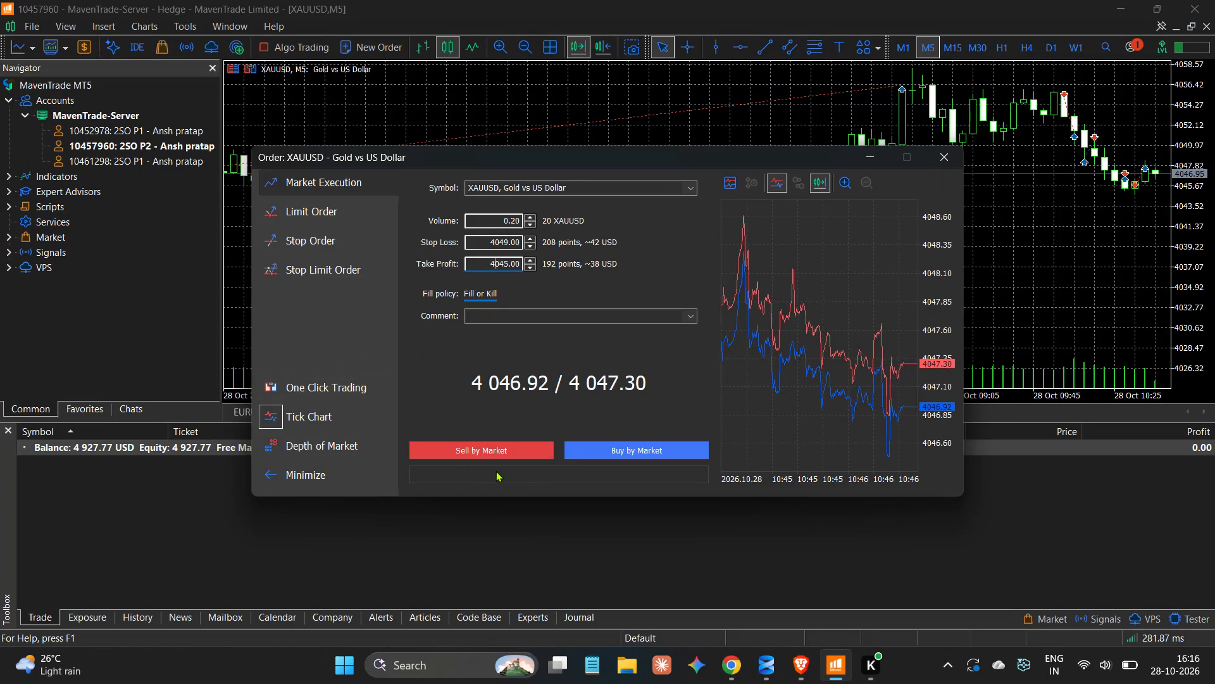
Sell 0.20 lots of XAUUSD at market with stop loss 4049.00 and take profit 4045.00.
left_click(520, 449)
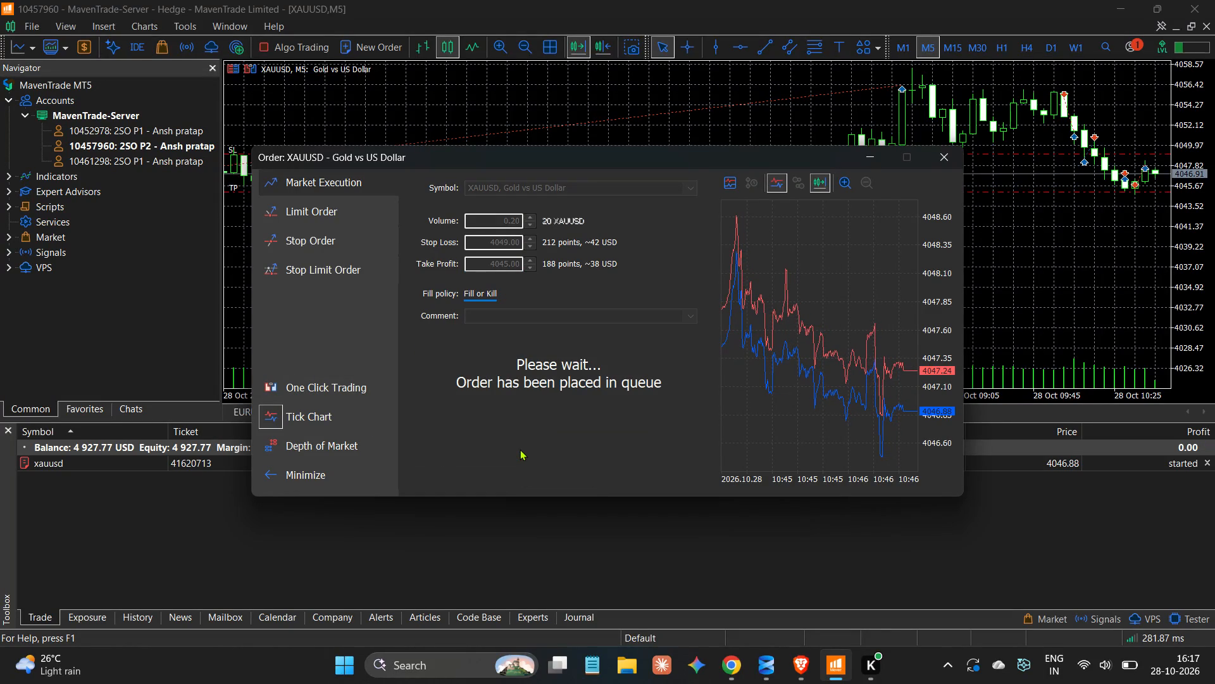
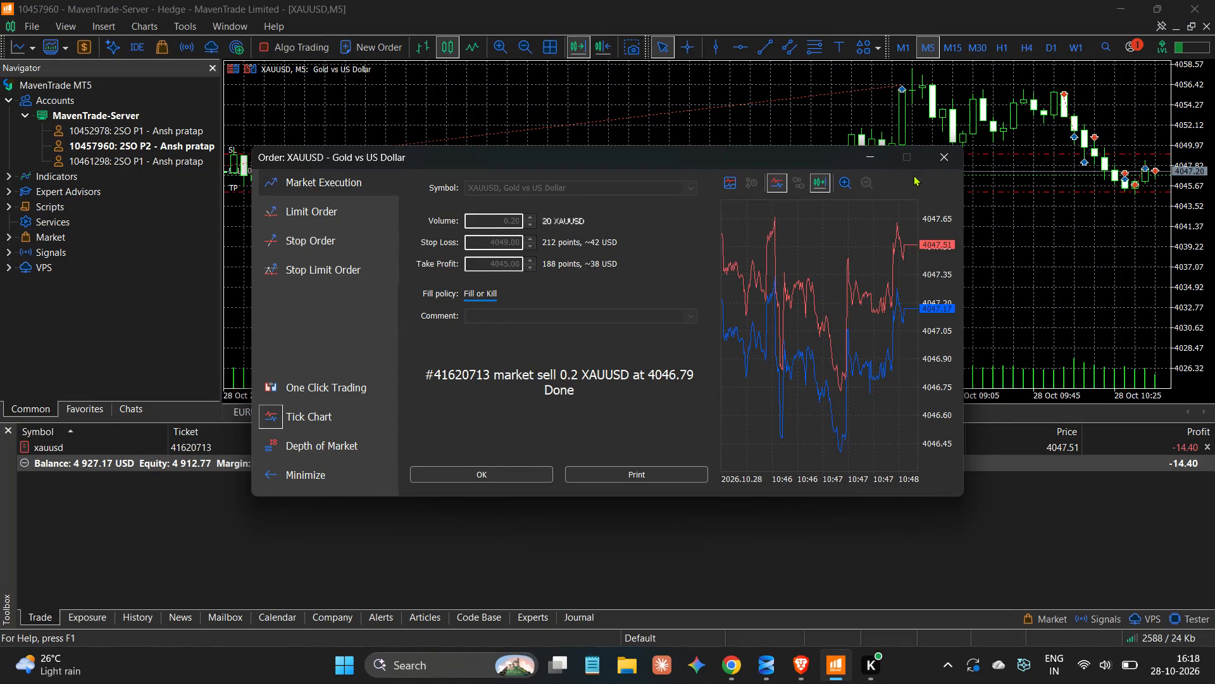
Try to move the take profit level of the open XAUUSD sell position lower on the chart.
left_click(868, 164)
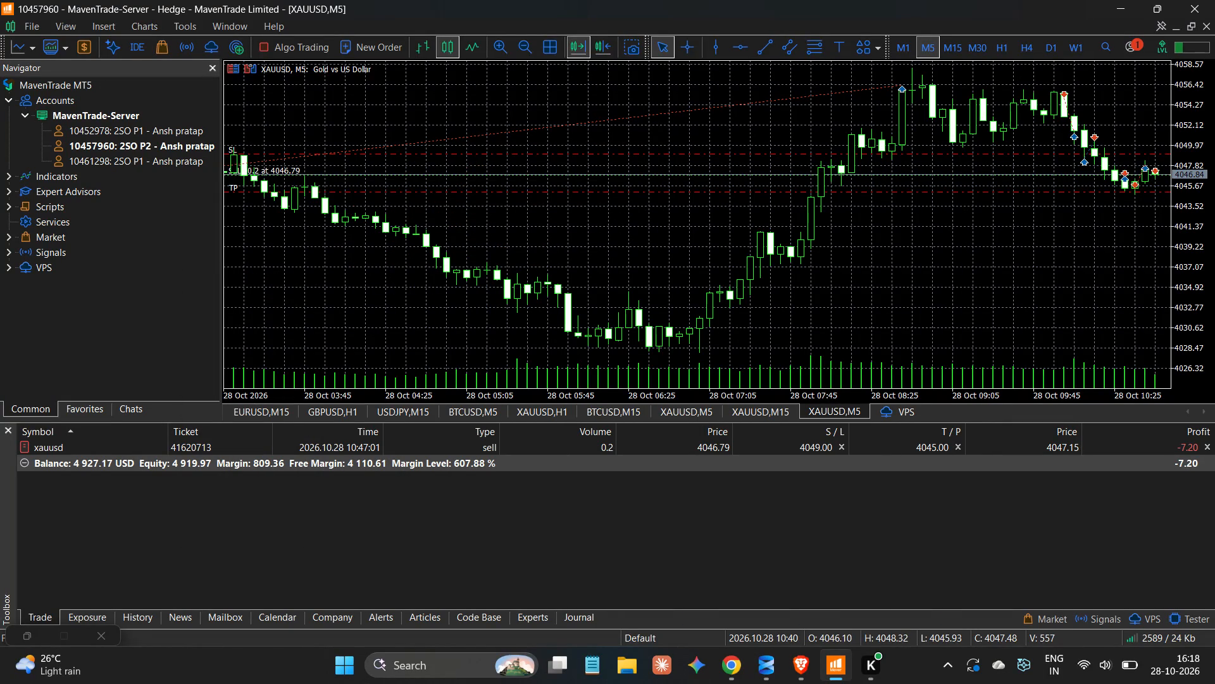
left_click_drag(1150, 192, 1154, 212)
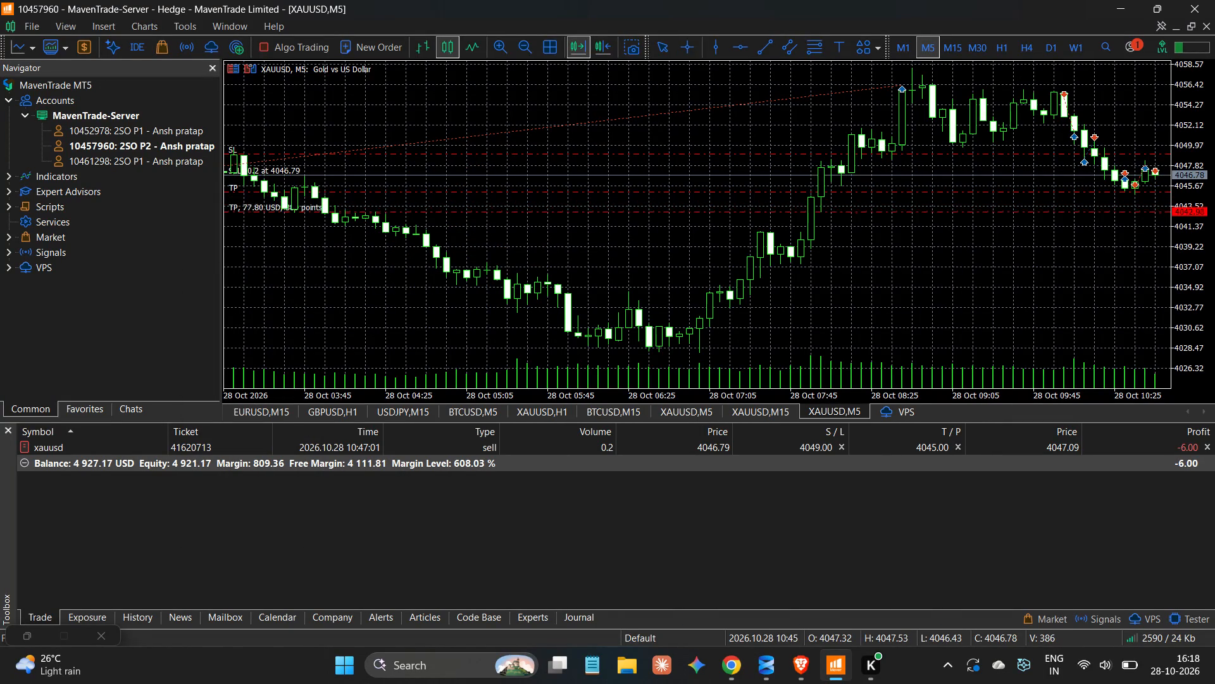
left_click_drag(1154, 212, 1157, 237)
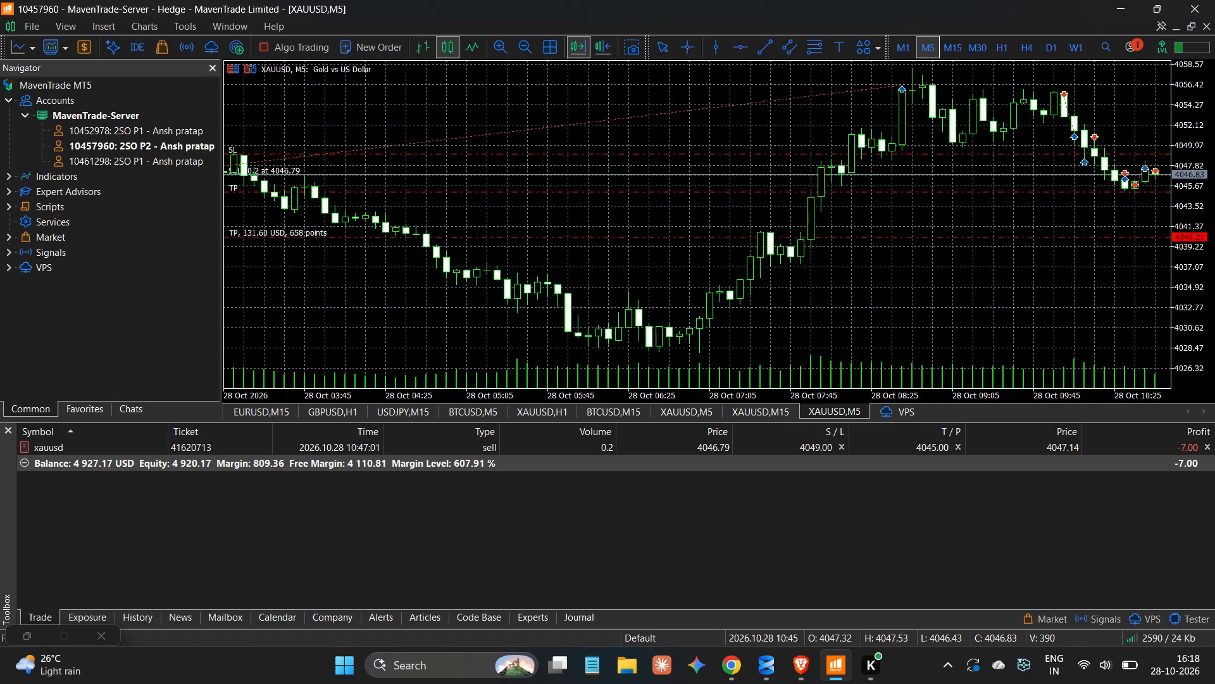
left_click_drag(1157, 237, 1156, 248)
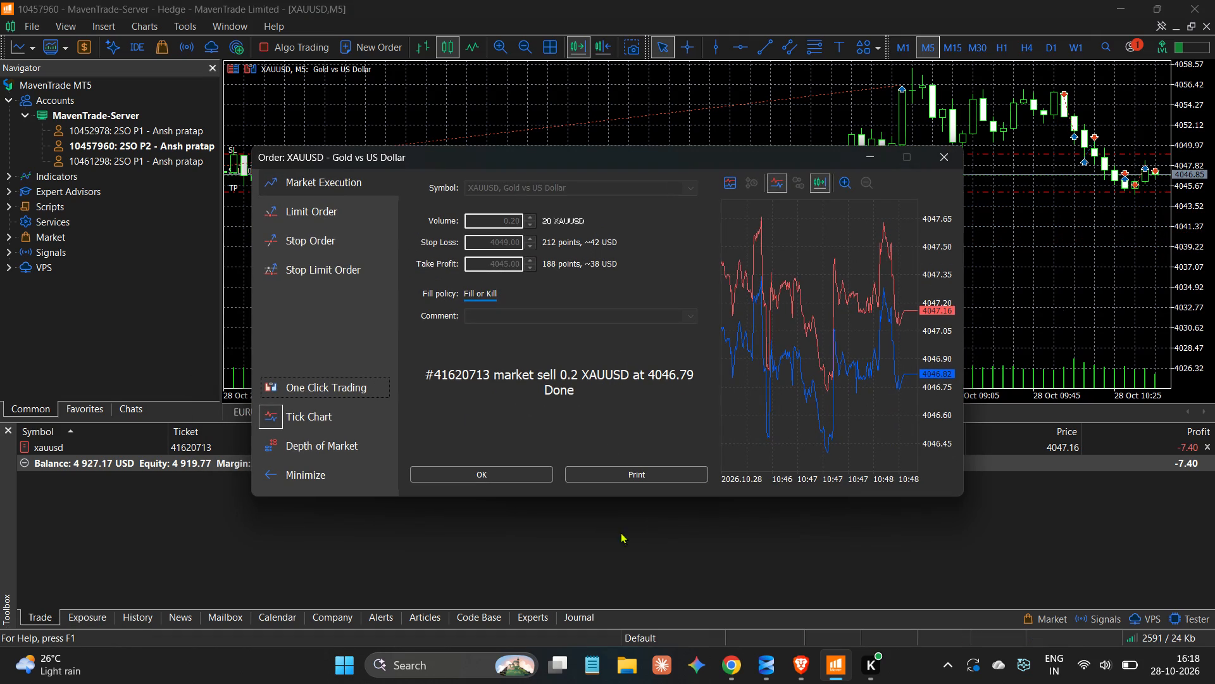
Dismiss the completed order's confirmation and modify the open XAUUSD sell position, lowering its take profit level on the chart to 4036.99.
left_click(480, 465)
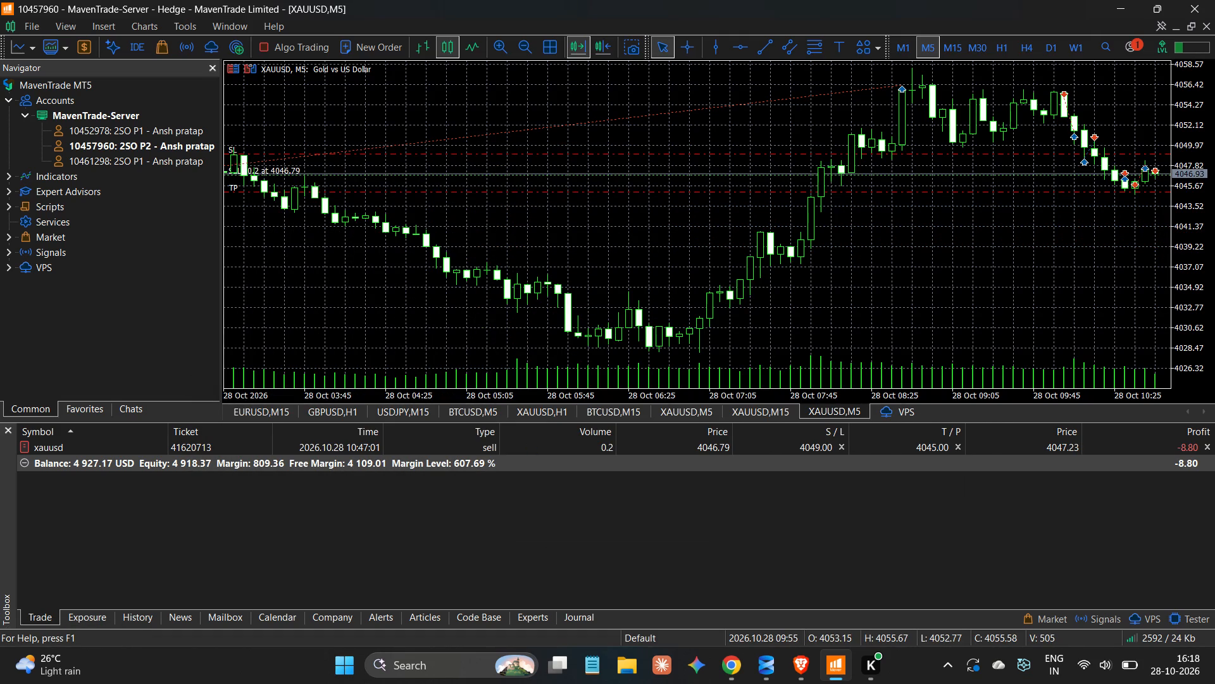
left_click_drag(1059, 191, 1099, 242)
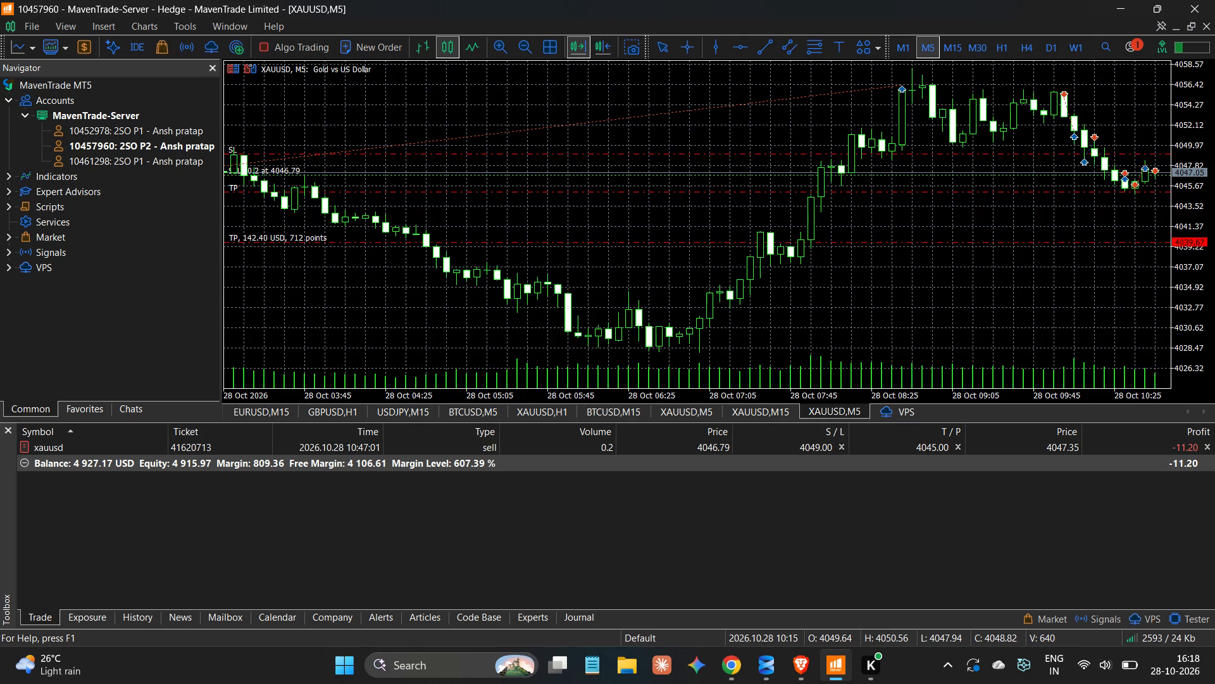
left_click_drag(1099, 242, 1095, 268)
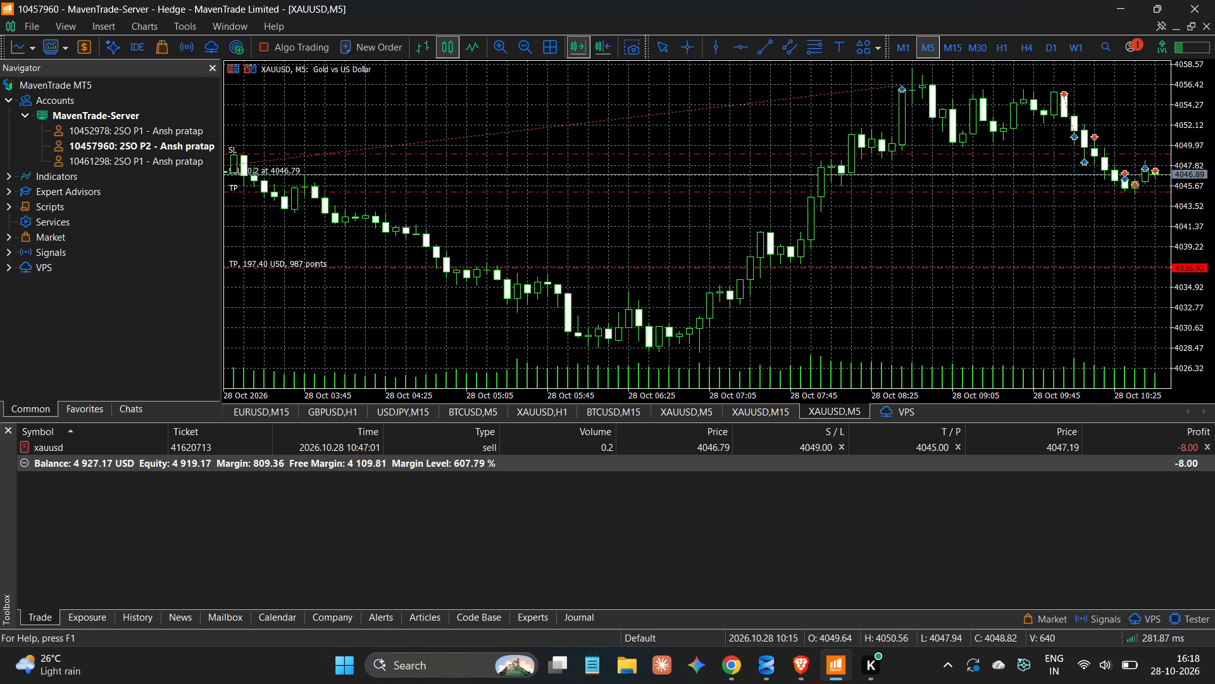
left_click_drag(1095, 268, 1097, 267)
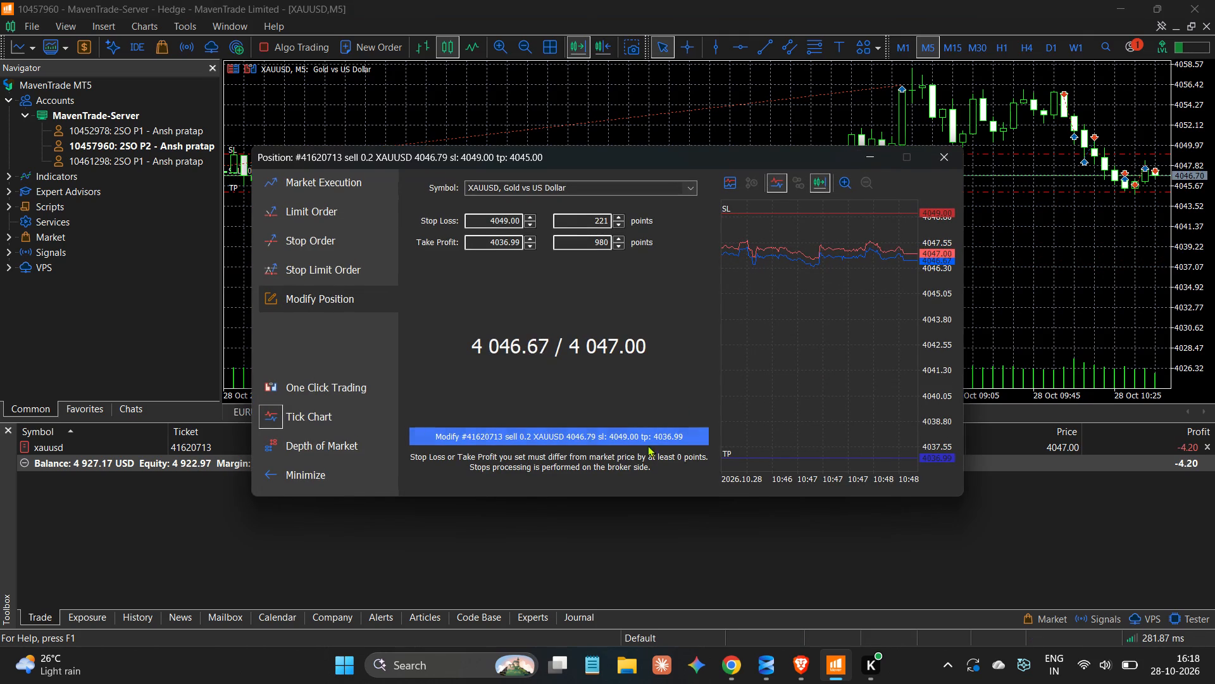
left_click(651, 435)
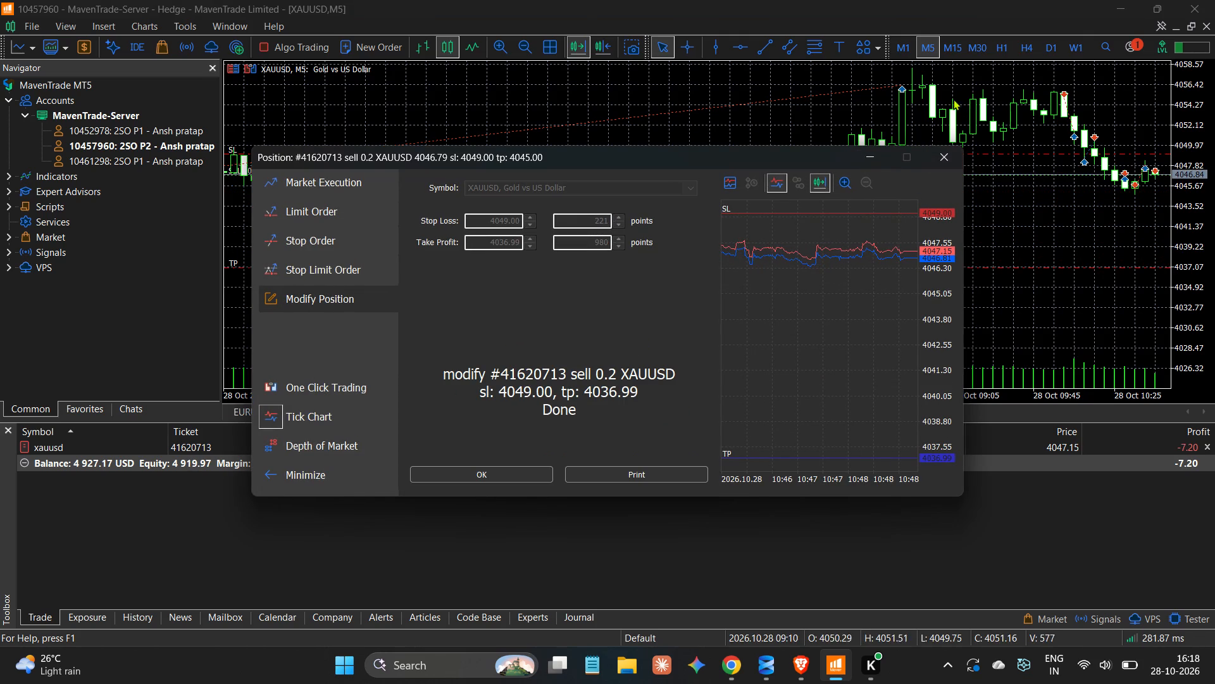
left_click(862, 152)
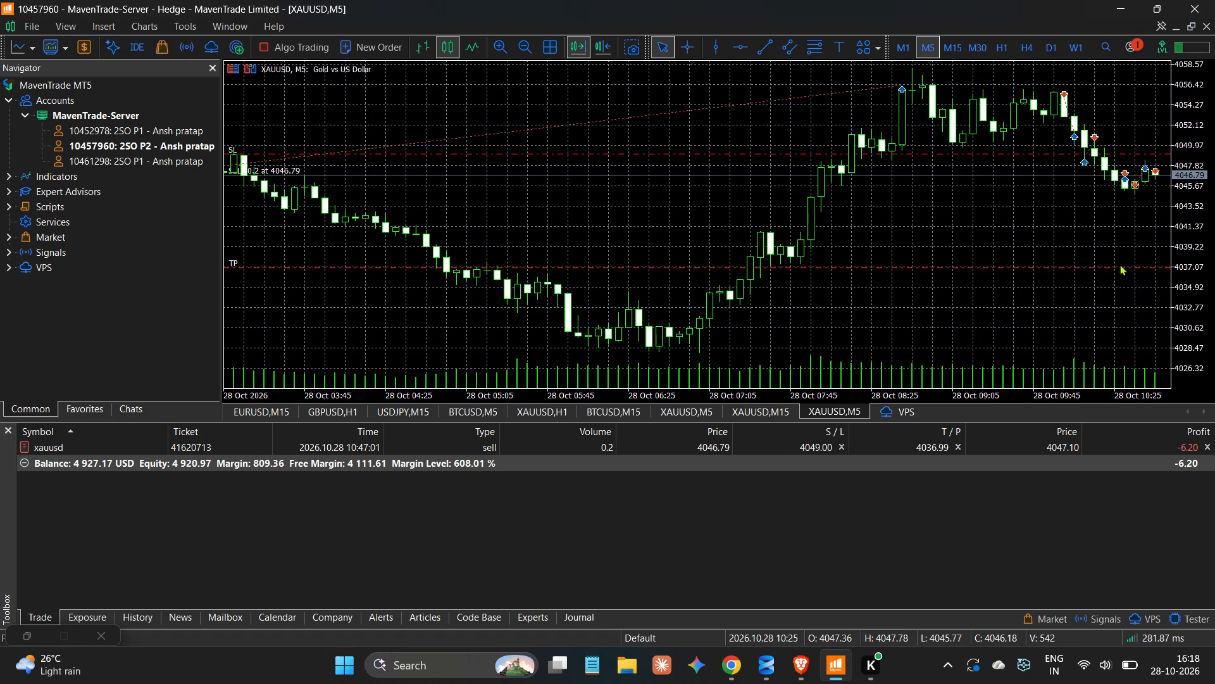
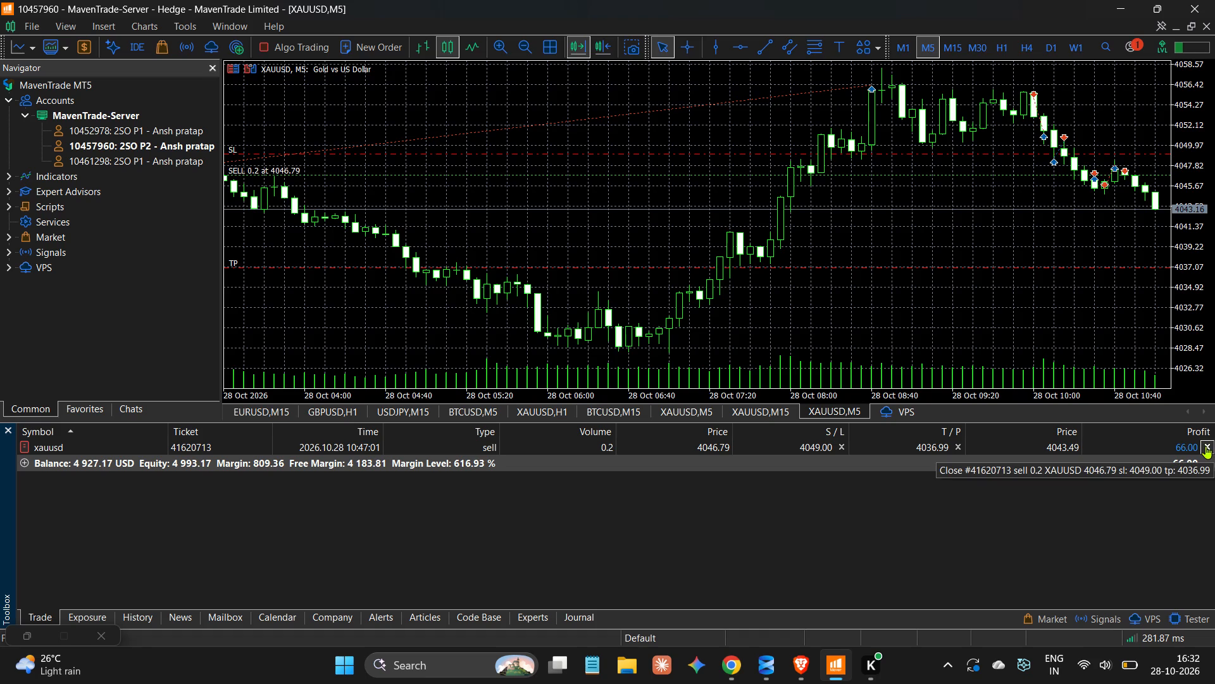
Dismiss the completed modification's confirmation, close the open 0.2-lot XAUUSD sell position at market, and dismiss the closing order's confirmation.
left_click(1206, 446)
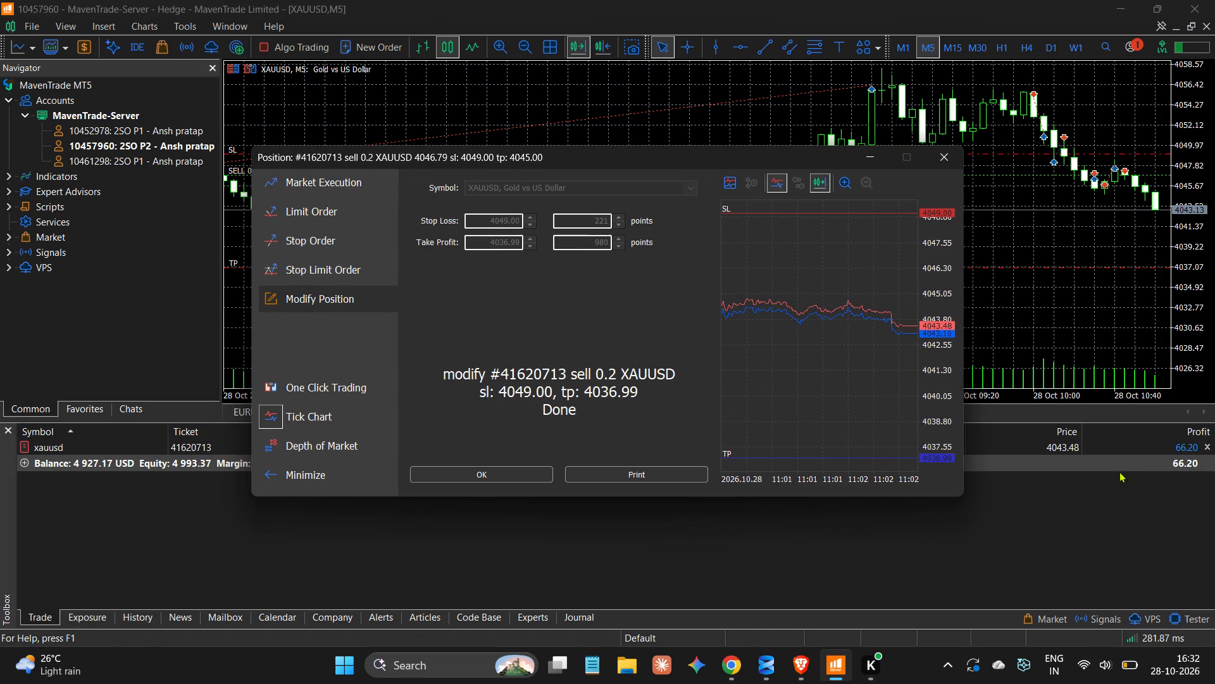
left_click(525, 472)
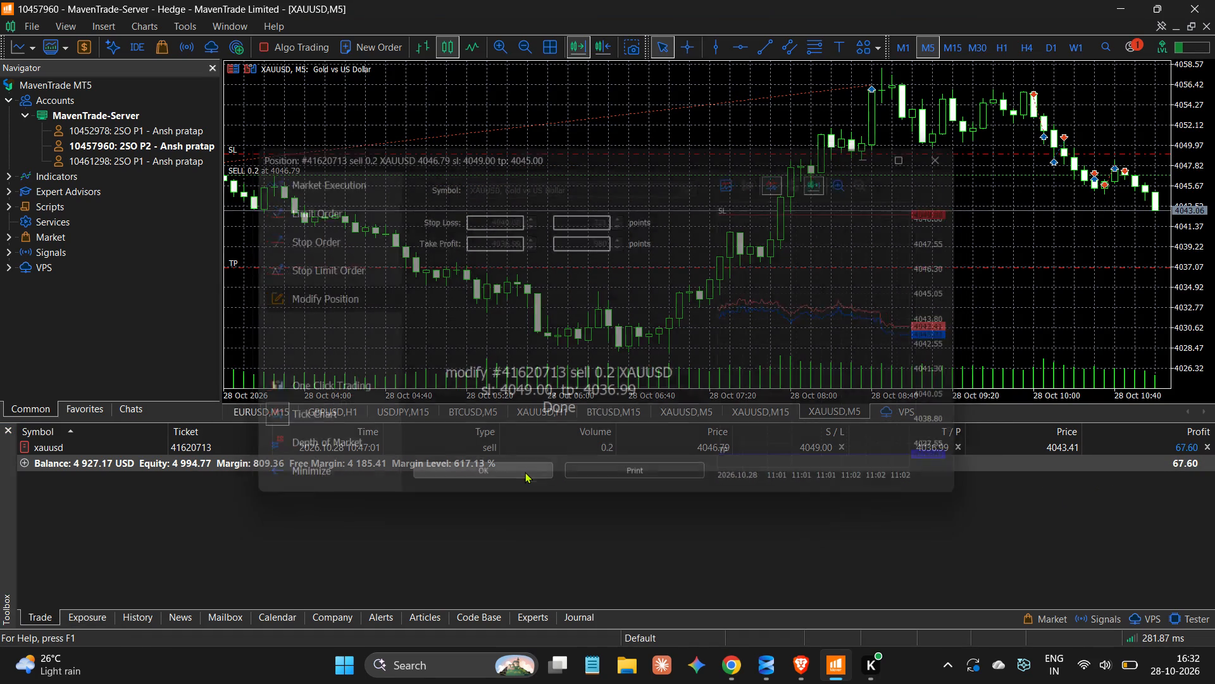
left_click(1209, 446)
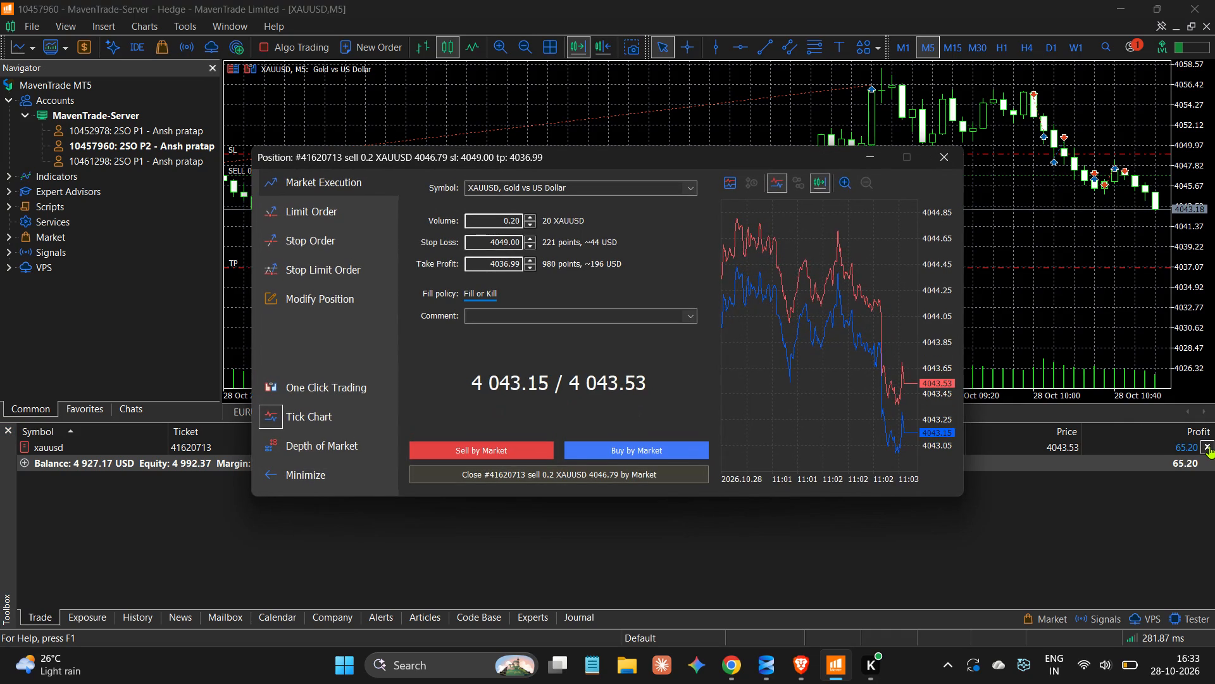
left_click(1209, 446)
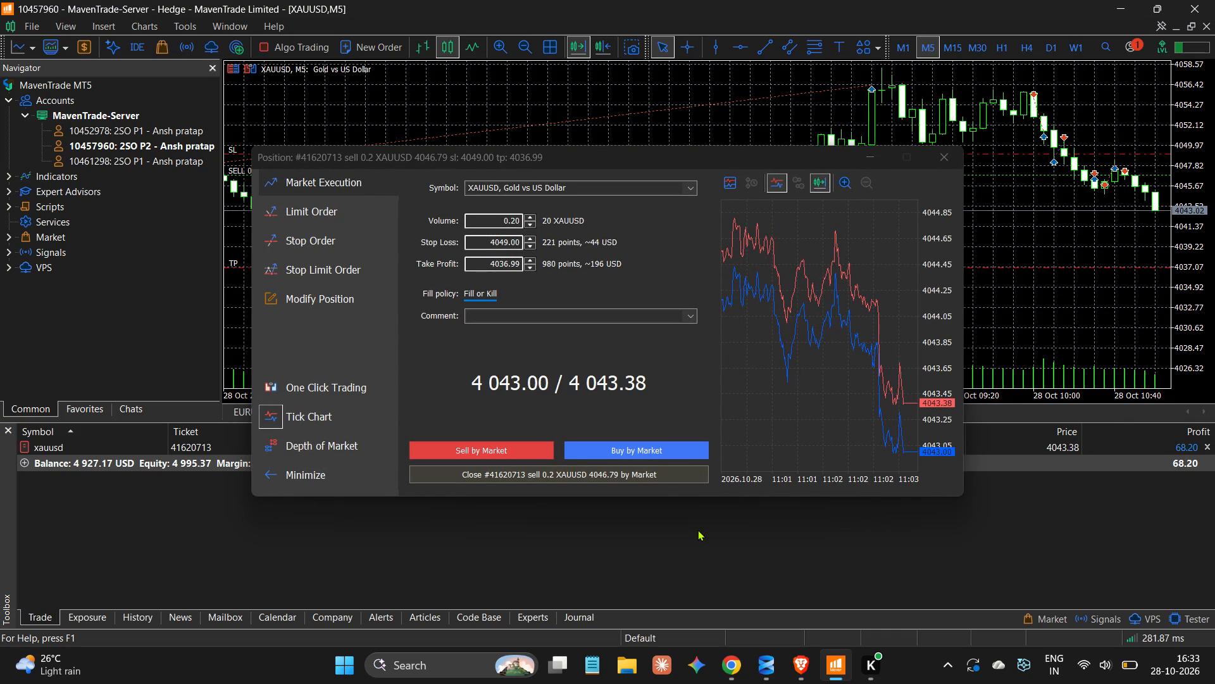
left_click(554, 471)
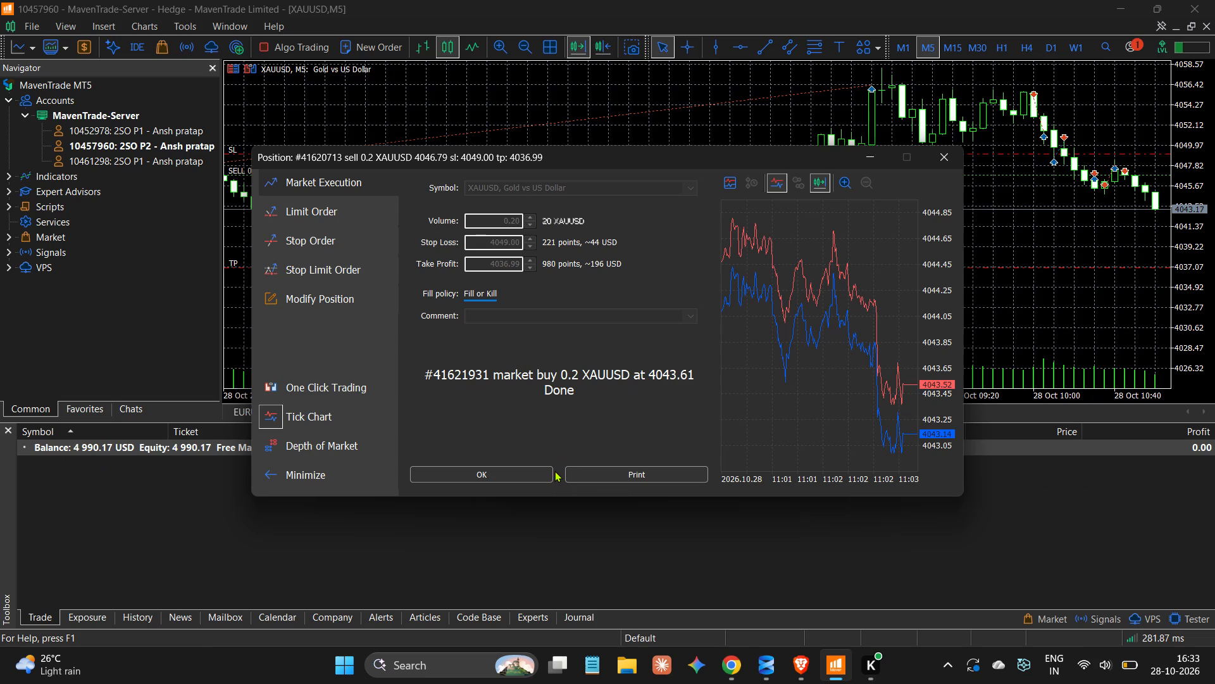
left_click(525, 472)
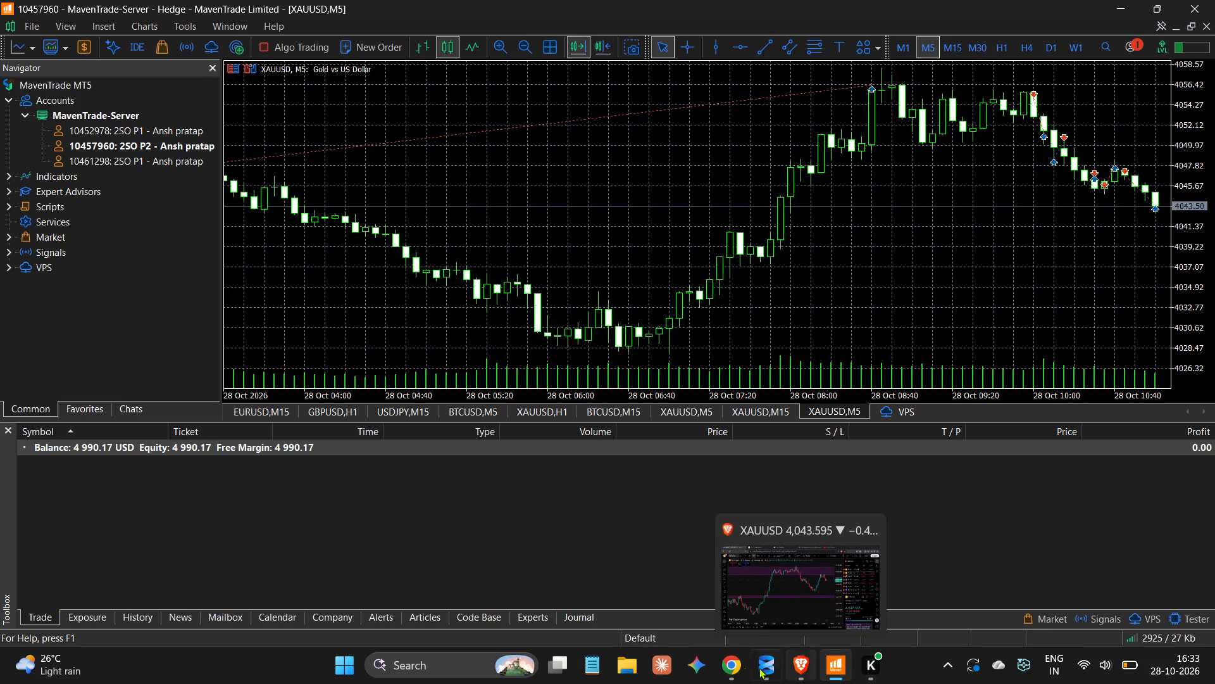
Switch to the Maven dashboard in Brave, reload it, and examine the account's statistics, trading objectives, trade reports and trade history.
left_click(729, 675)
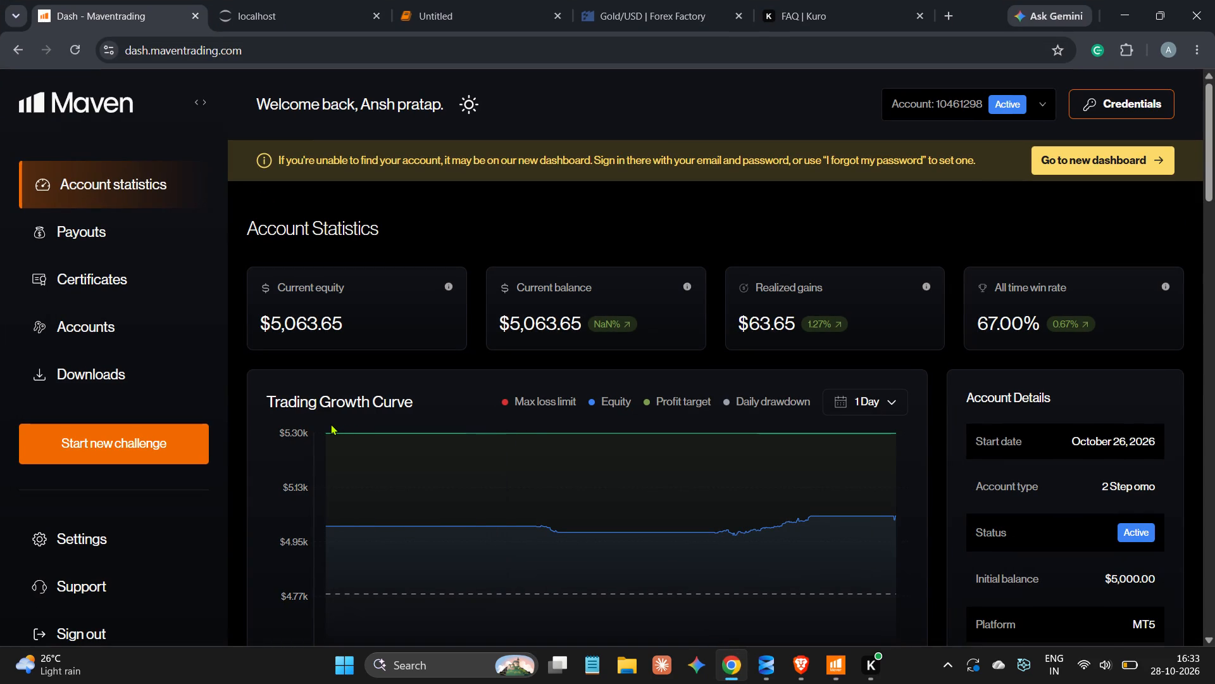
left_click(797, 662)
left_click(288, 0)
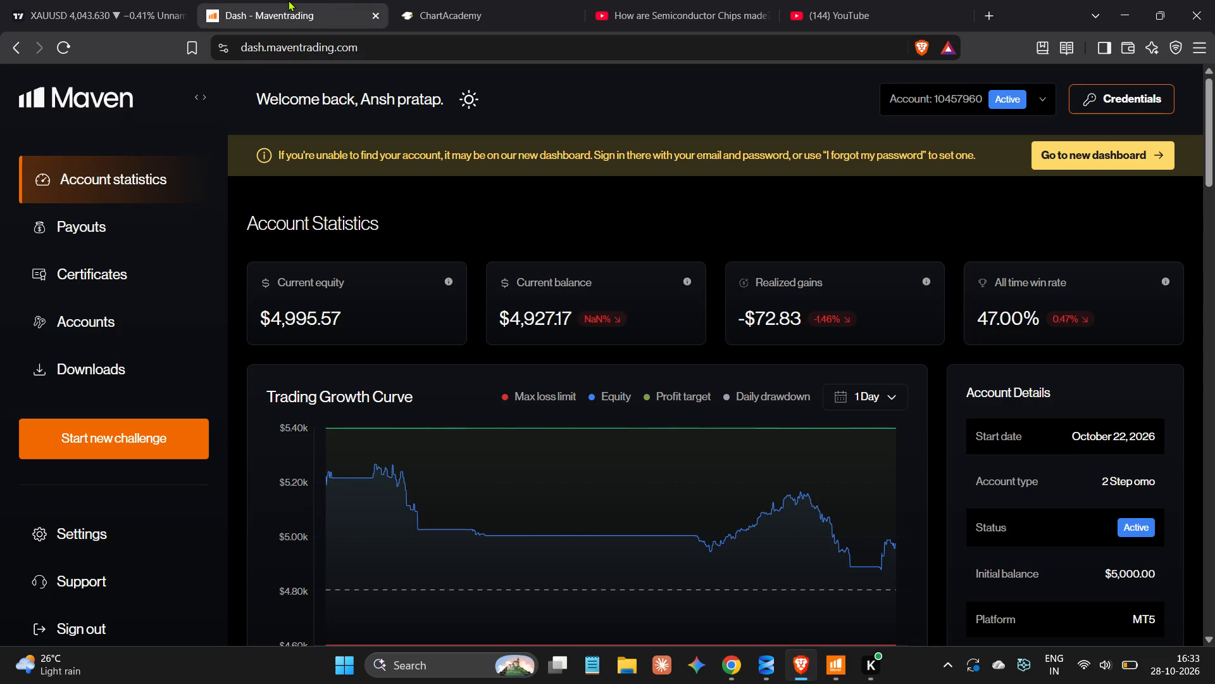
scroll(410, 434, "down", 1)
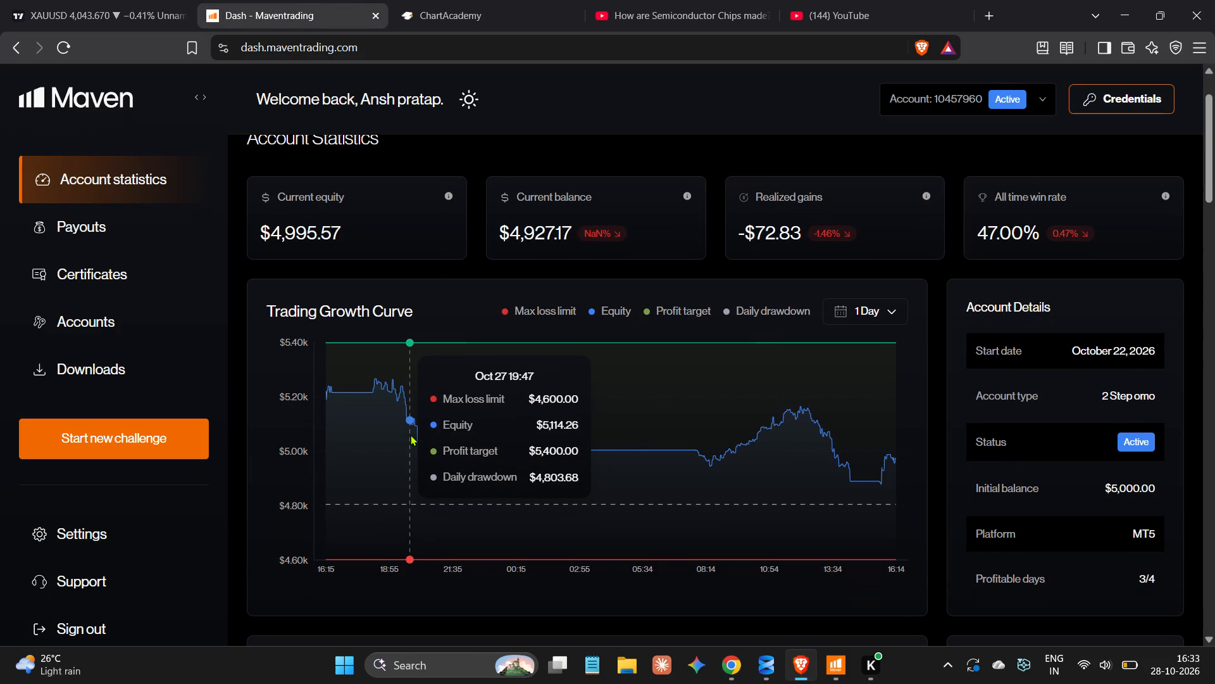
left_click(63, 51)
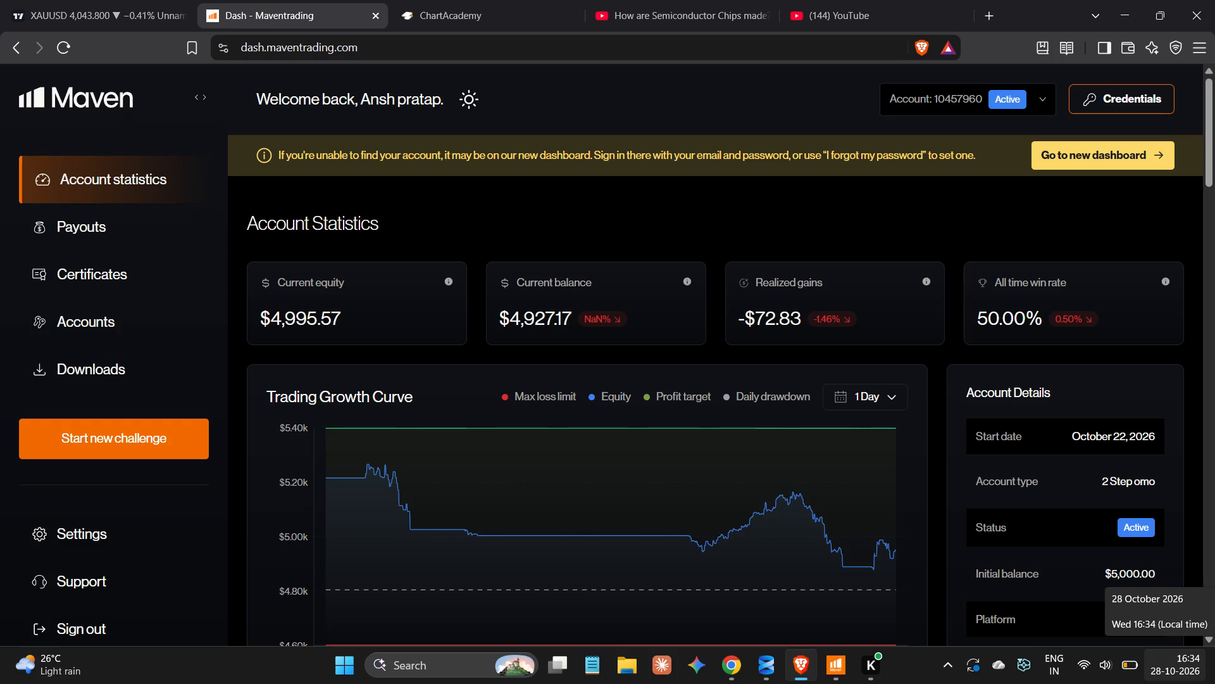
scroll(750, 449, "down", 5)
scroll(750, 449, "up", 1)
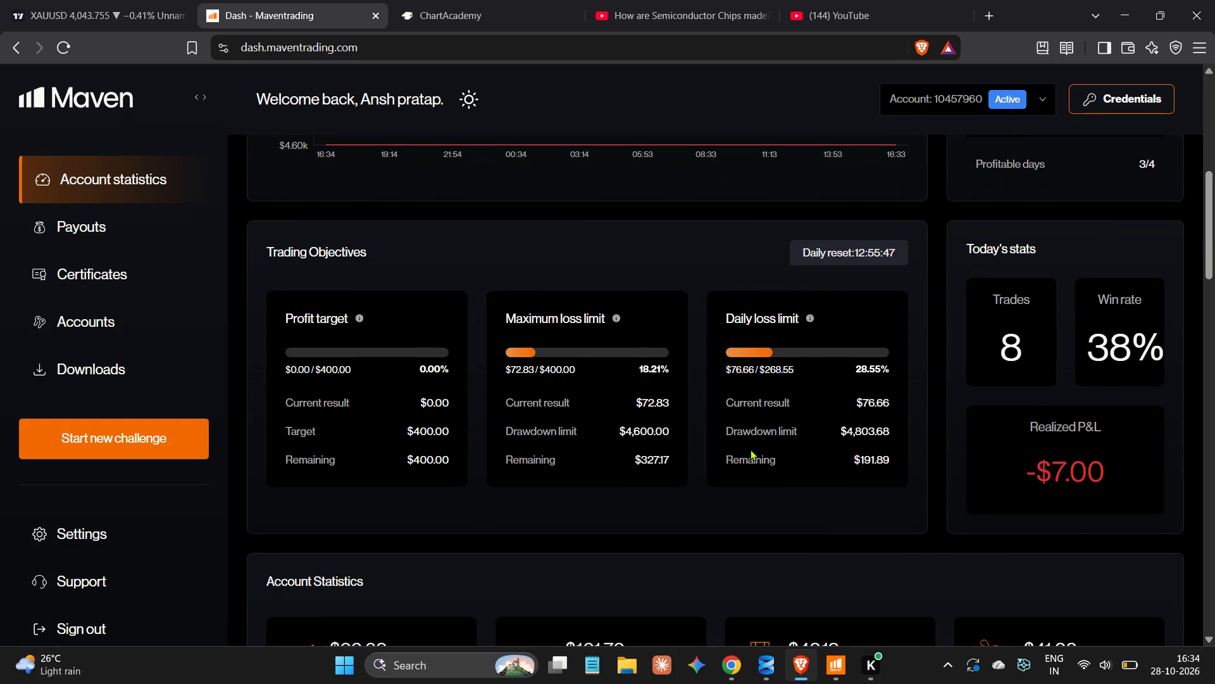
scroll(750, 449, "up", 1)
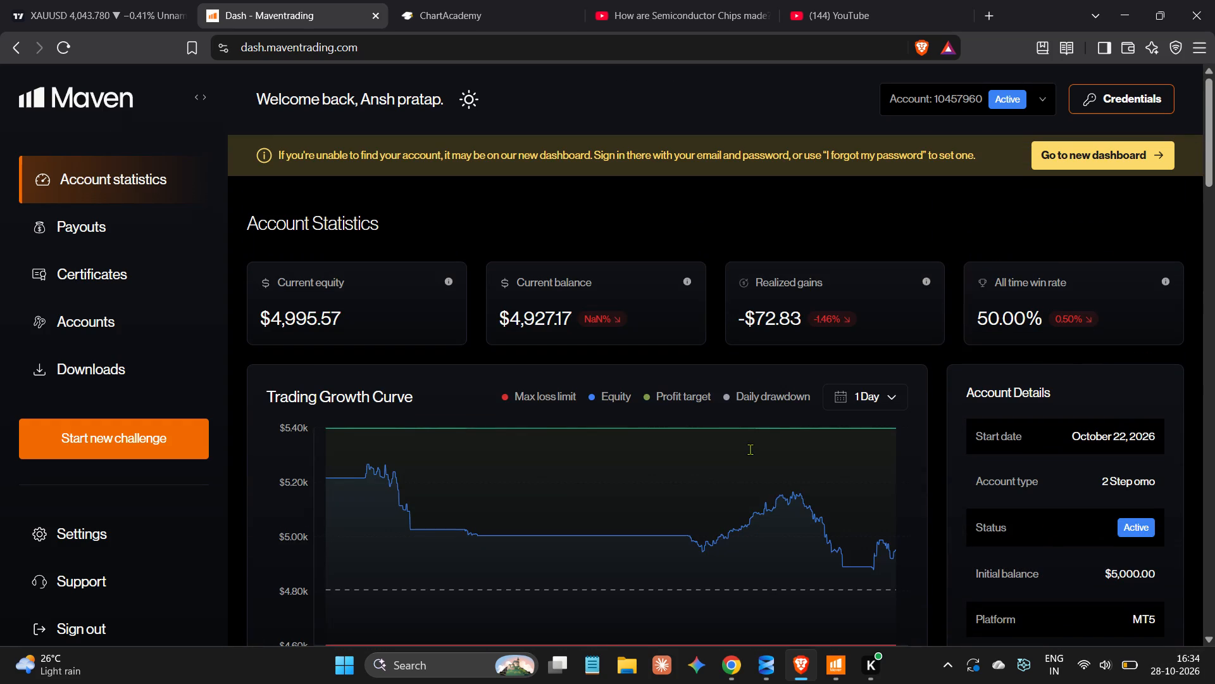
scroll(750, 449, "down", 1)
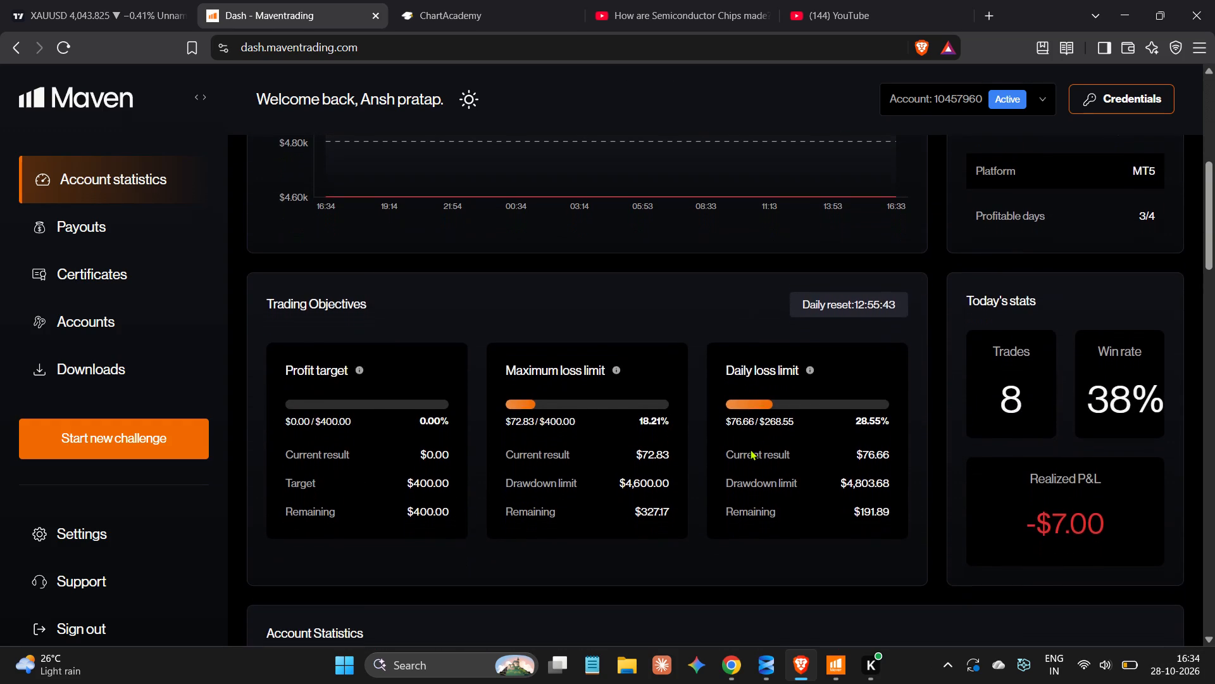
scroll(750, 449, "down", 3)
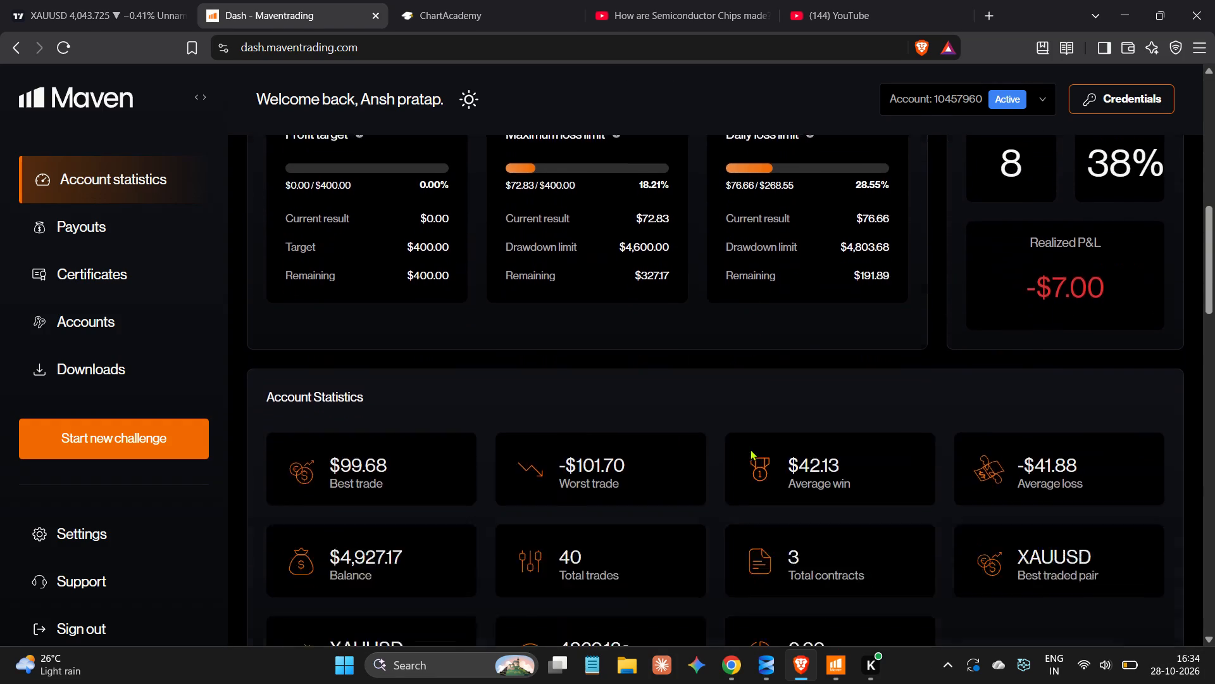
scroll(750, 449, "down", 1)
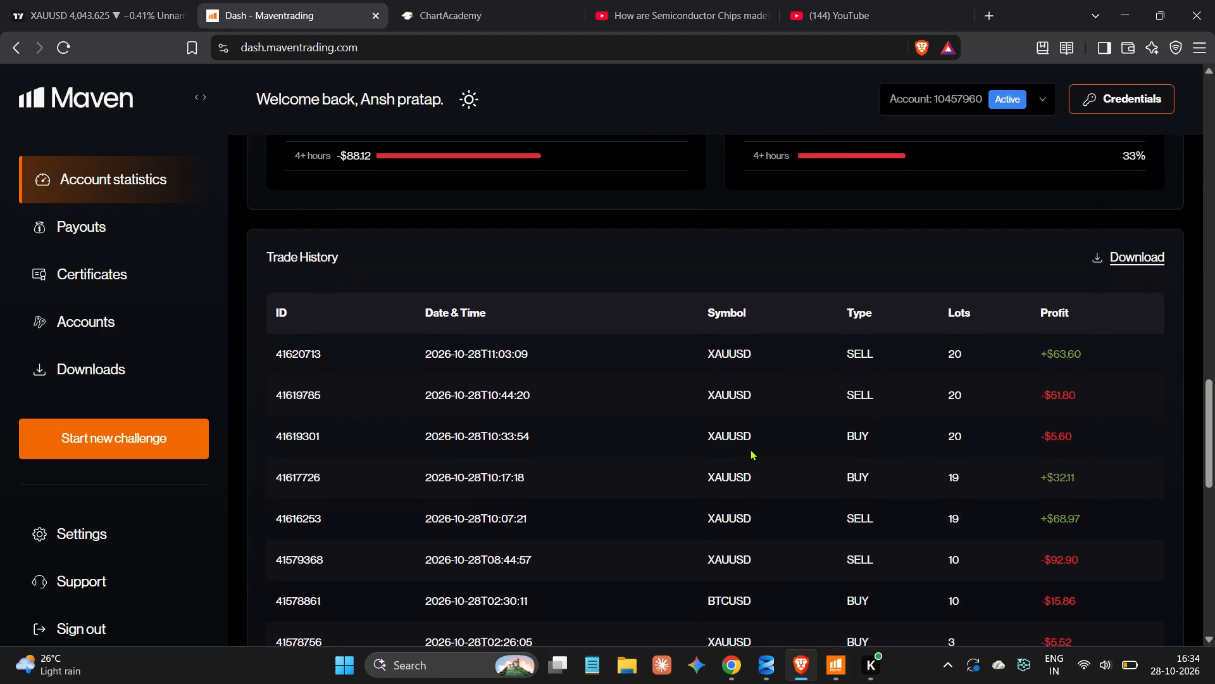
scroll(750, 449, "down", 1)
scroll(1037, 381, "up", 11)
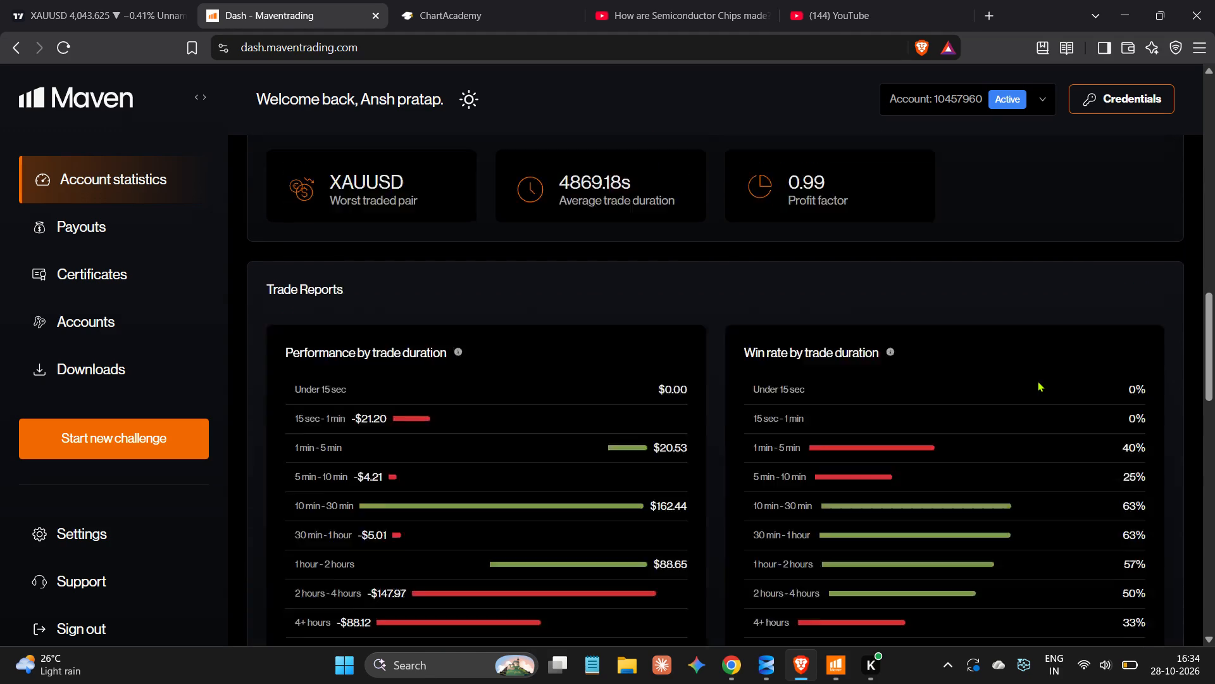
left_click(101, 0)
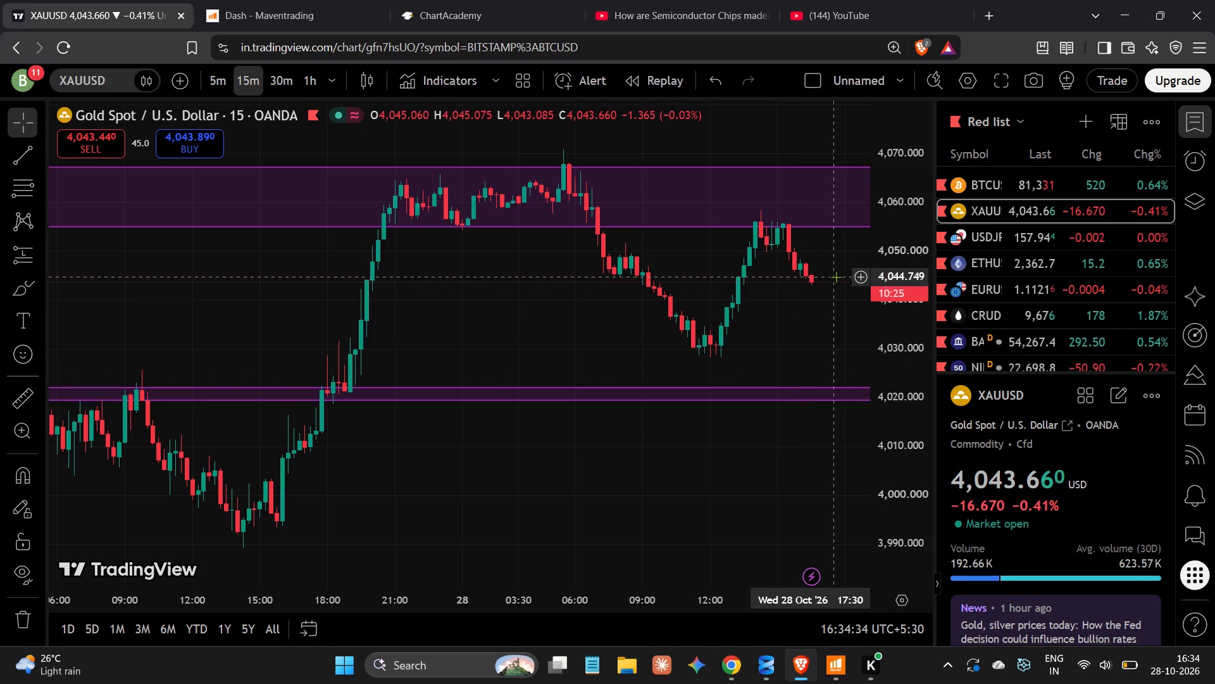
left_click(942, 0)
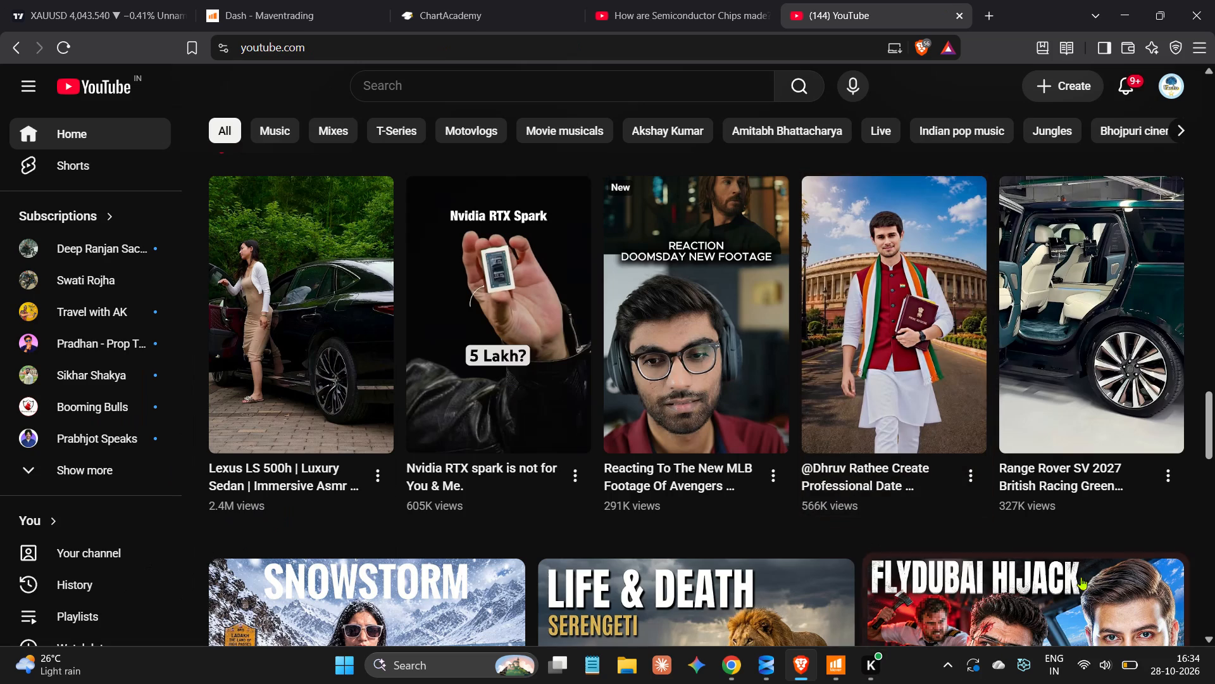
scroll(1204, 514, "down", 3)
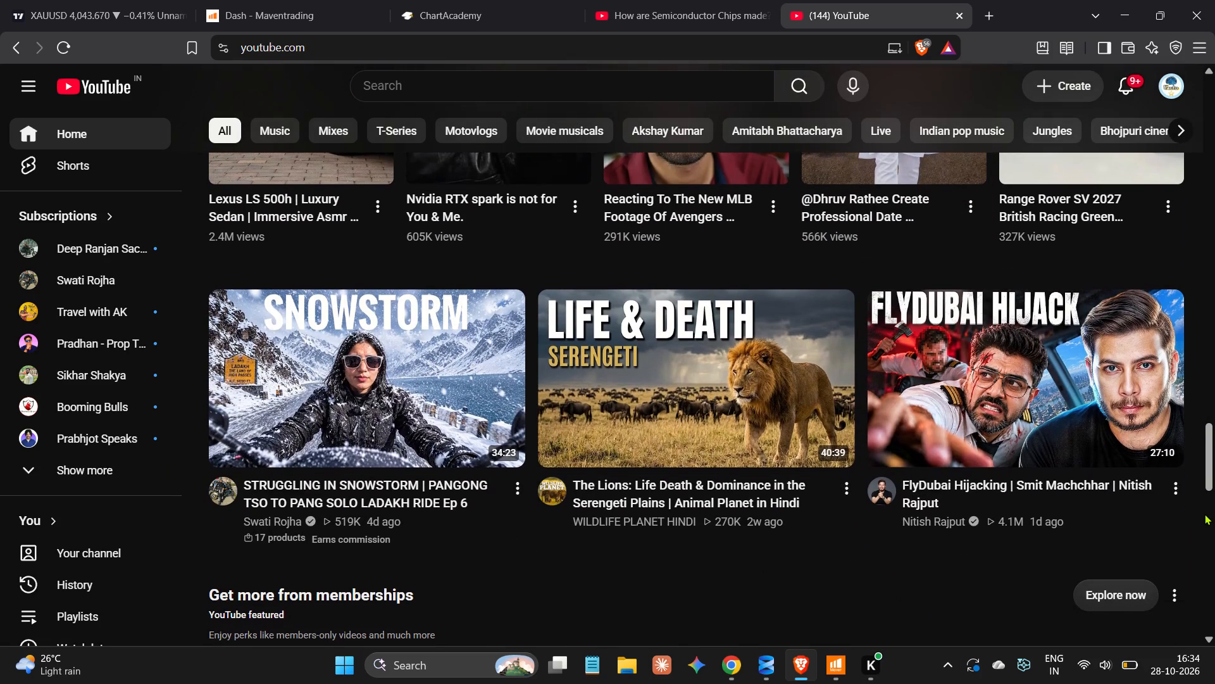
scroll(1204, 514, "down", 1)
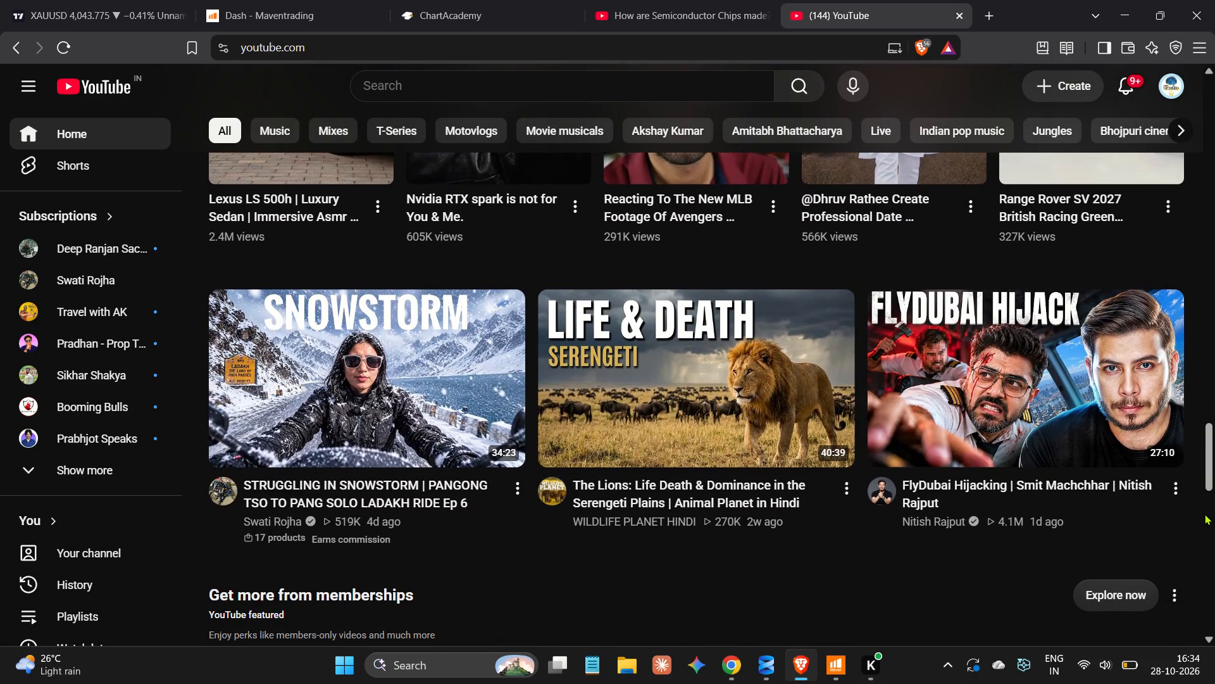
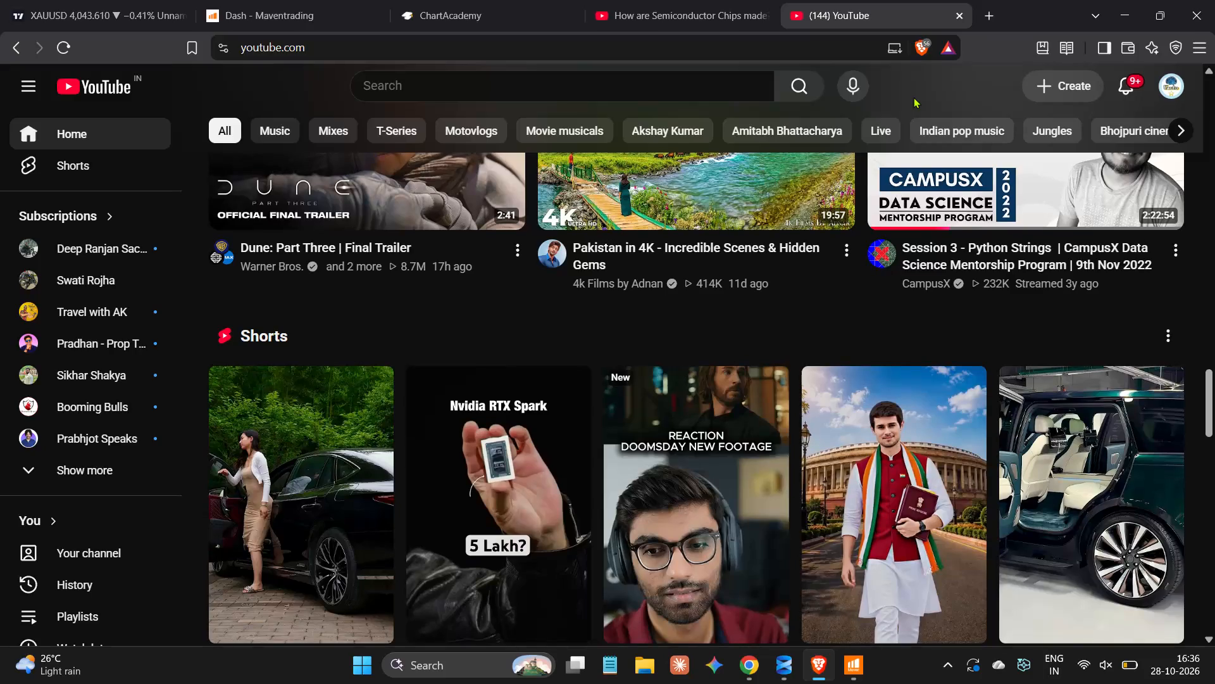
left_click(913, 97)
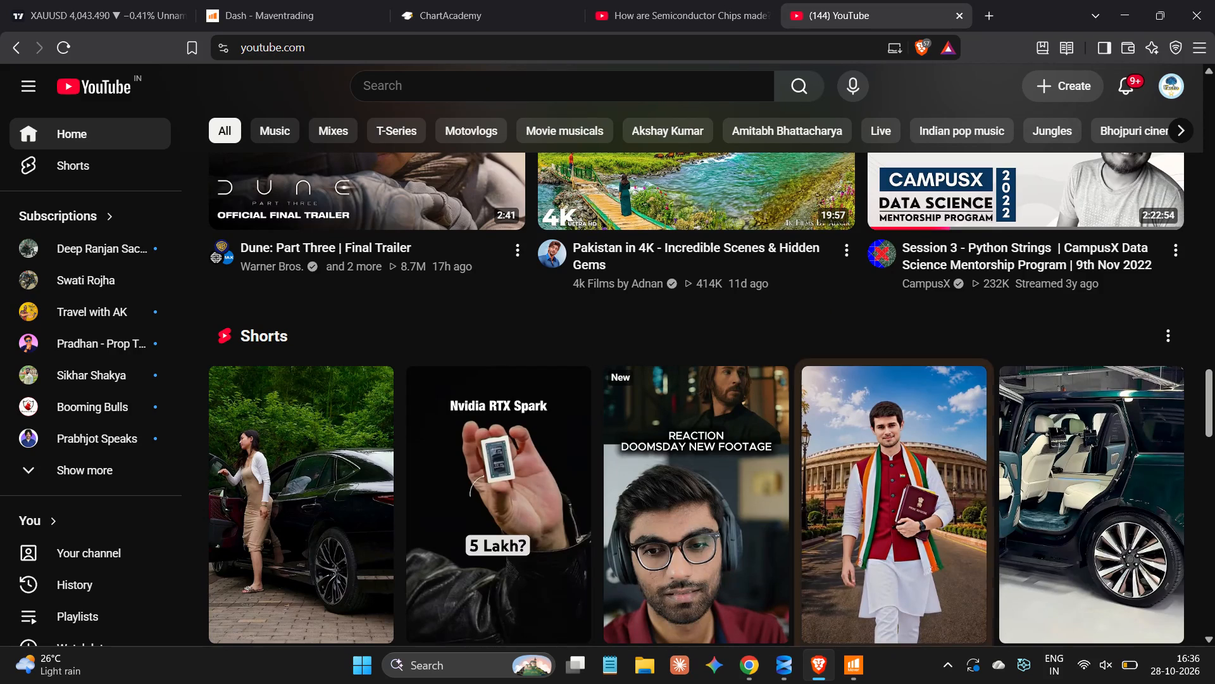
Switch from Brave to the MavenTrade MT5 terminal to check the XAUUSD M5 chart and the account's trade list.
left_click(859, 670)
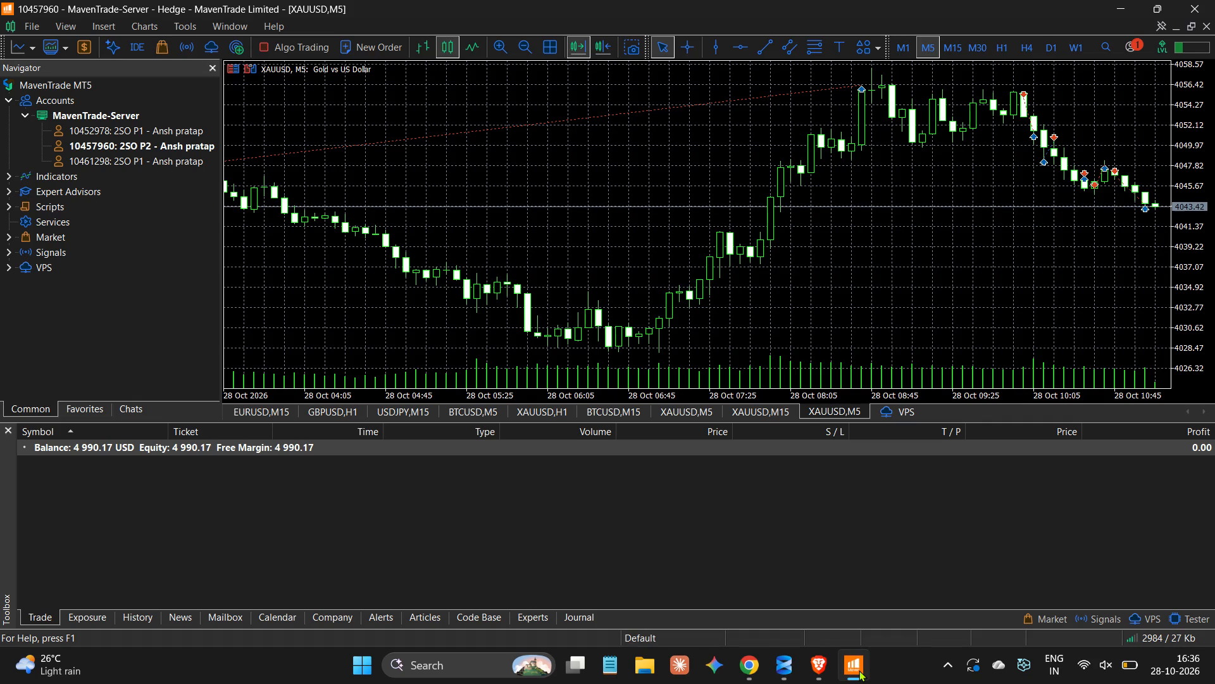